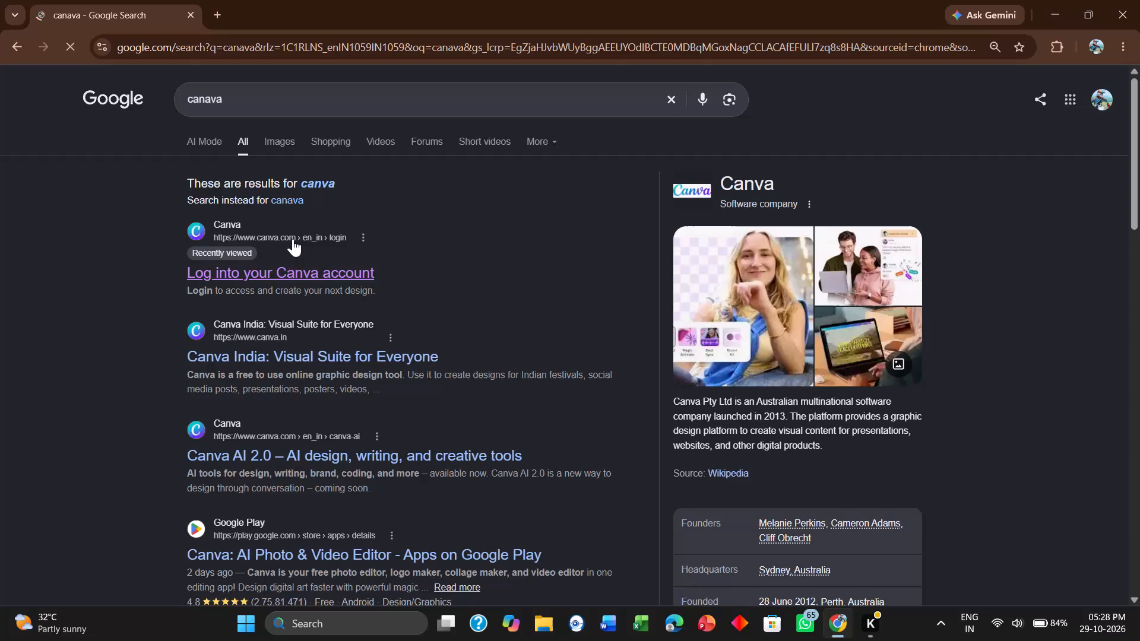
Open the Canva account login page from the search results.
left_click(318, 268)
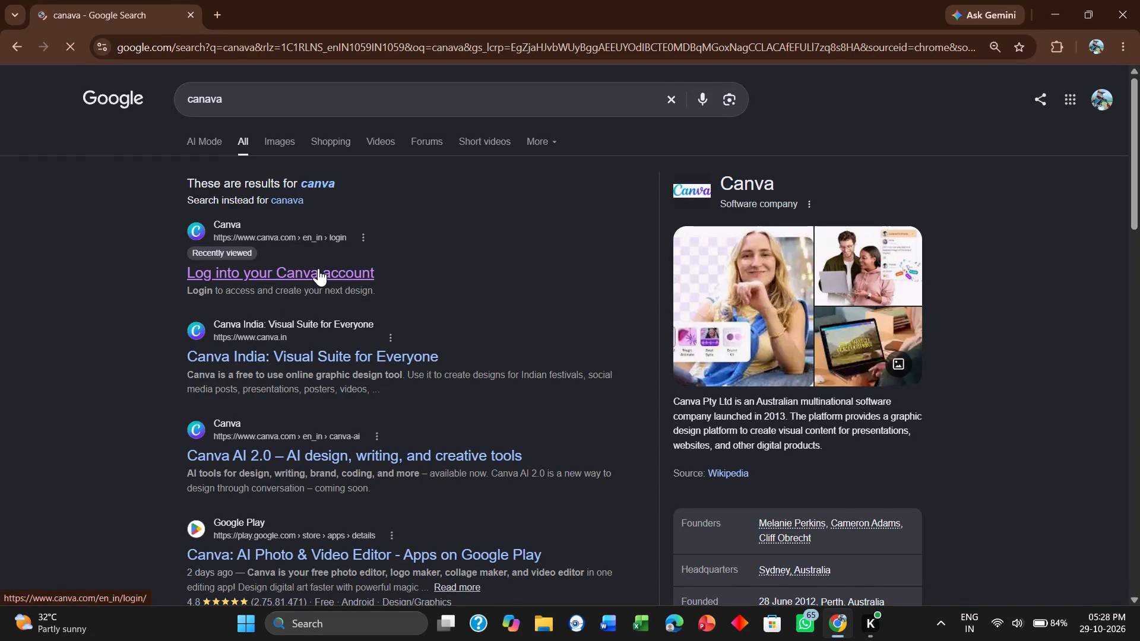
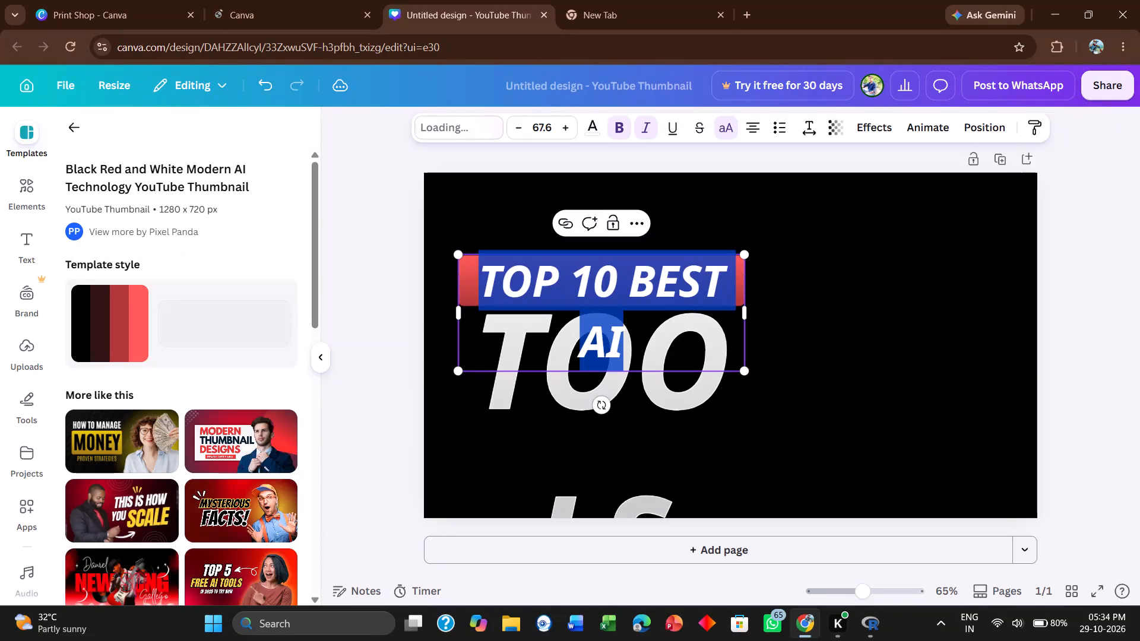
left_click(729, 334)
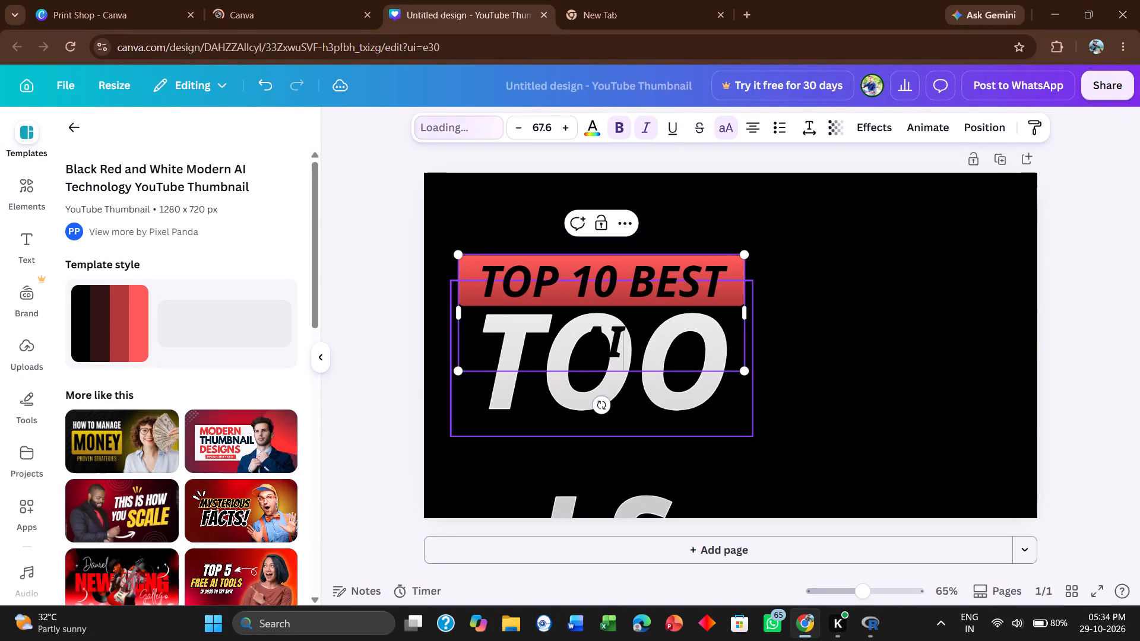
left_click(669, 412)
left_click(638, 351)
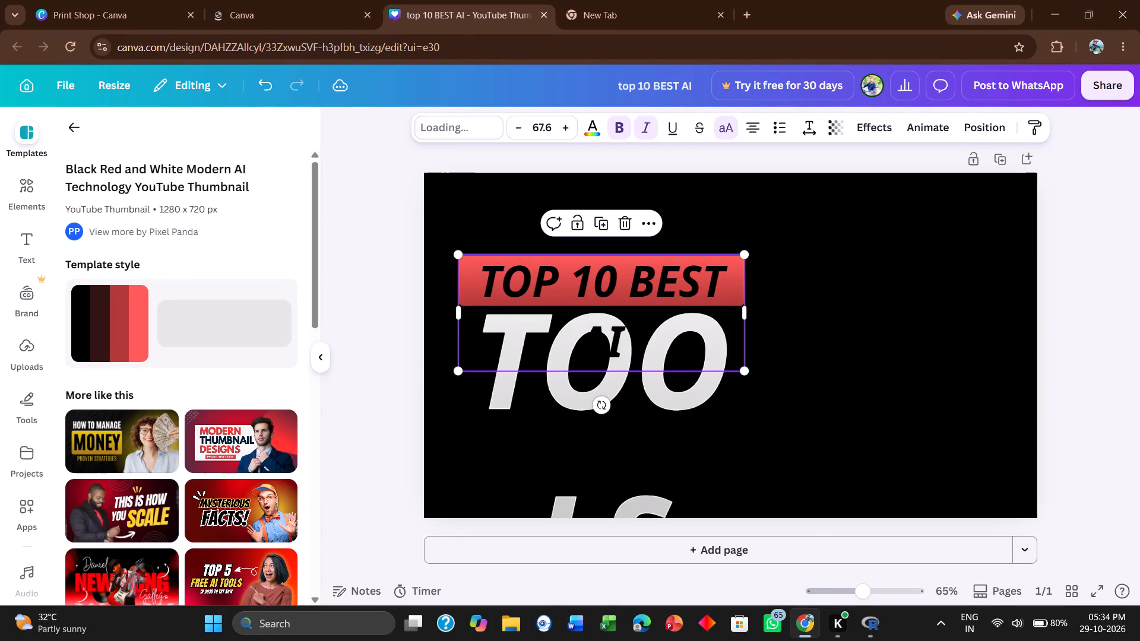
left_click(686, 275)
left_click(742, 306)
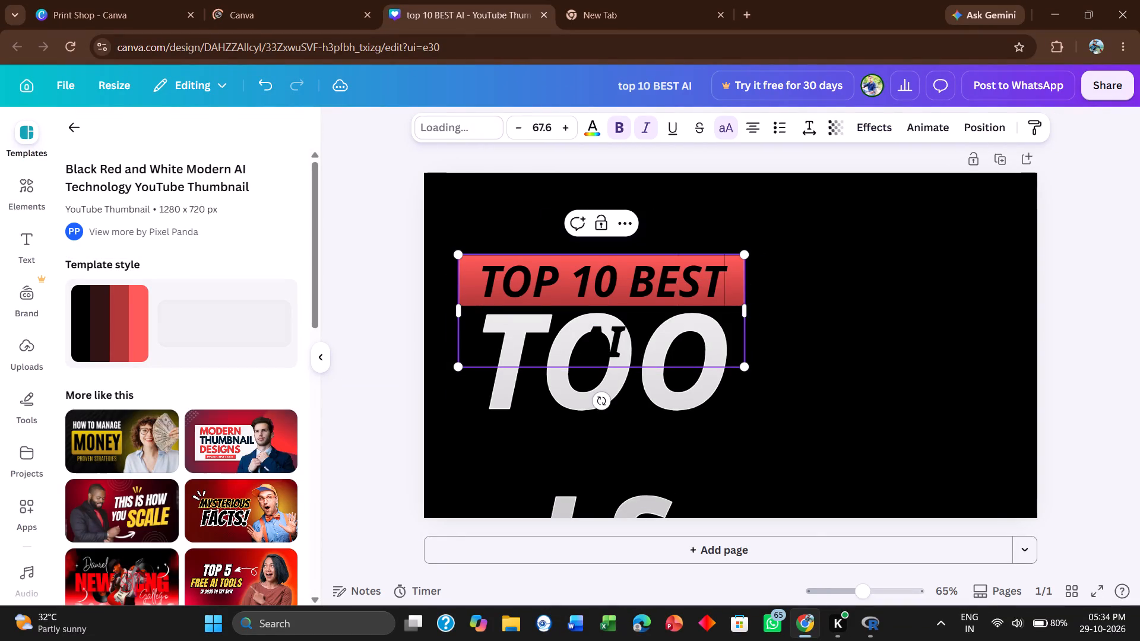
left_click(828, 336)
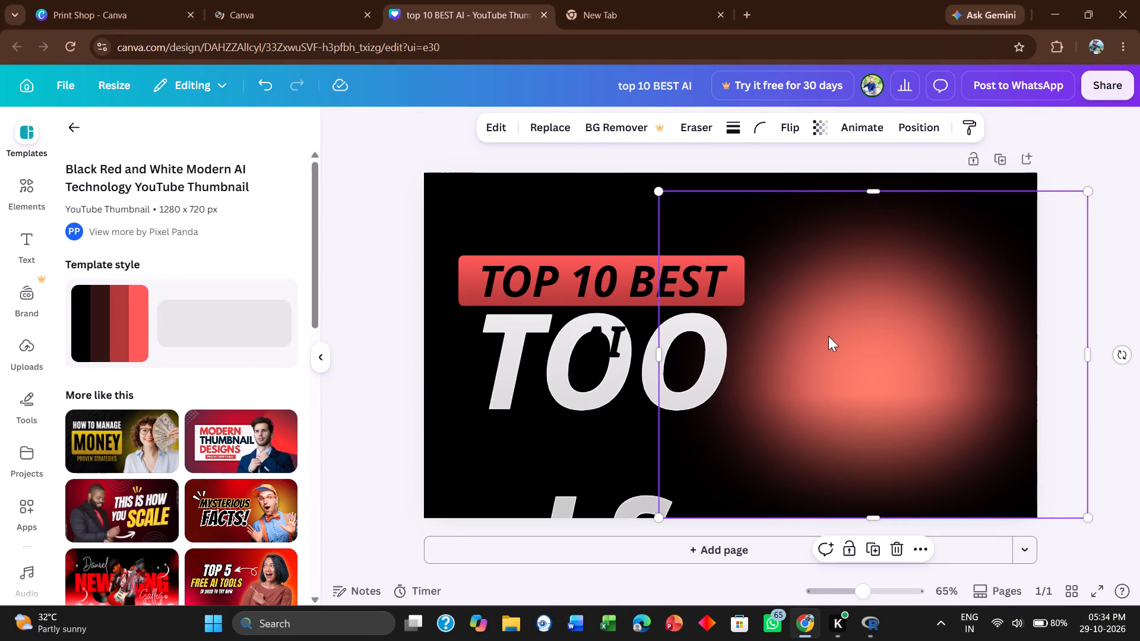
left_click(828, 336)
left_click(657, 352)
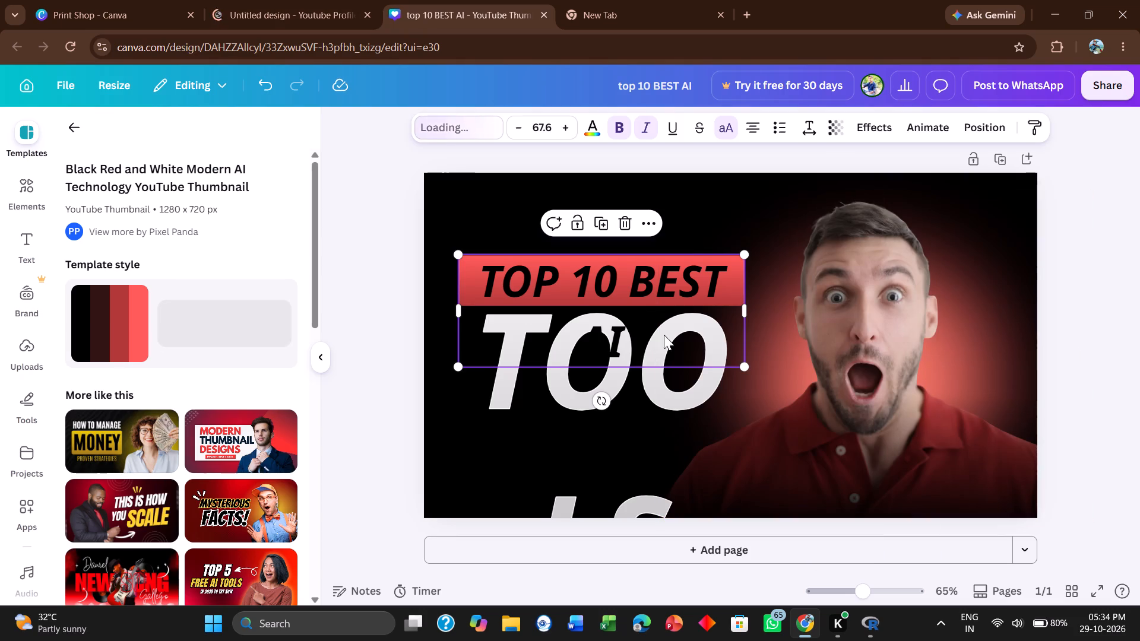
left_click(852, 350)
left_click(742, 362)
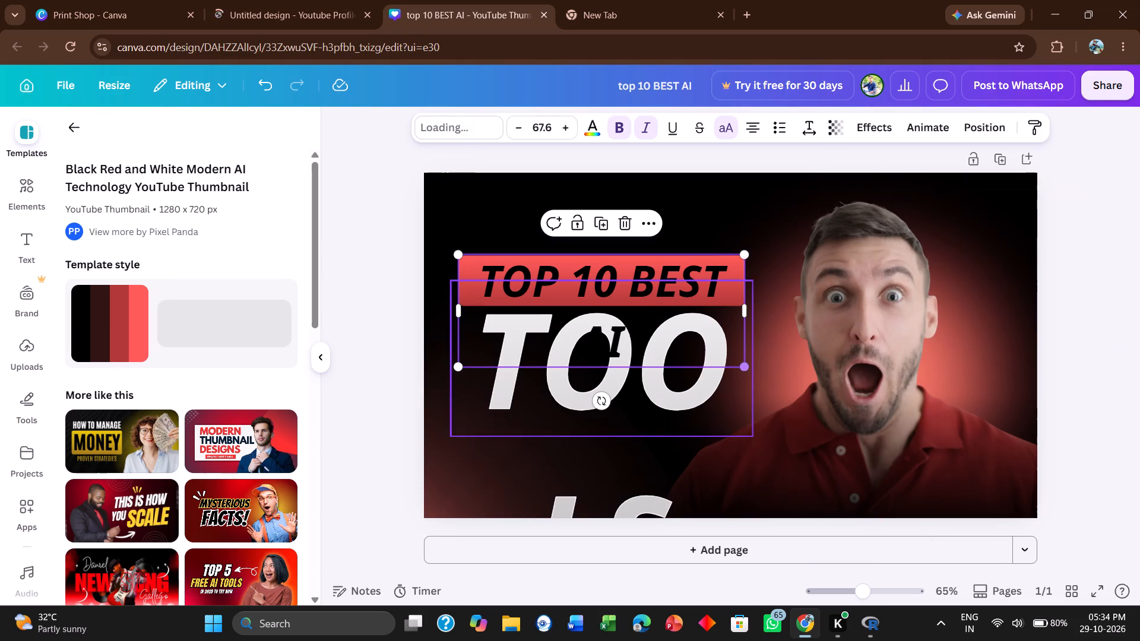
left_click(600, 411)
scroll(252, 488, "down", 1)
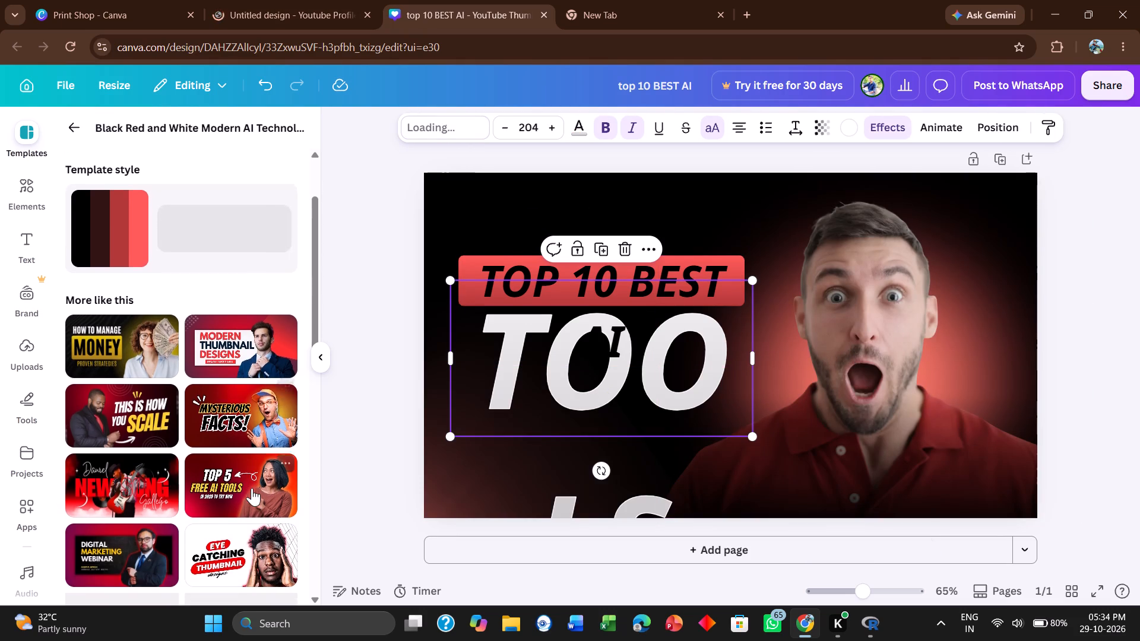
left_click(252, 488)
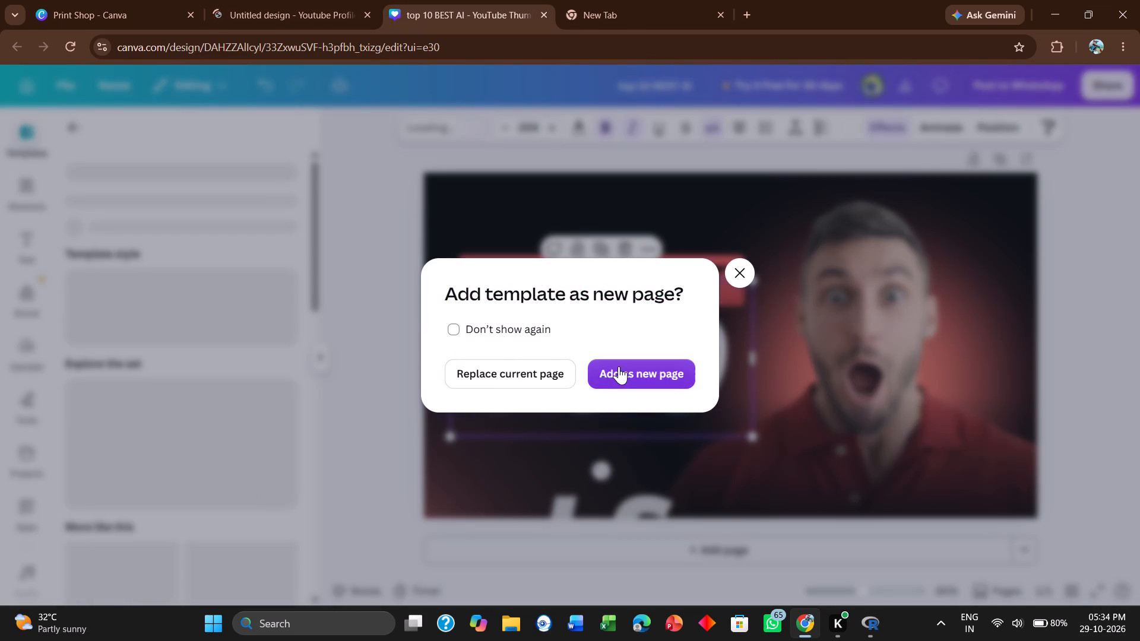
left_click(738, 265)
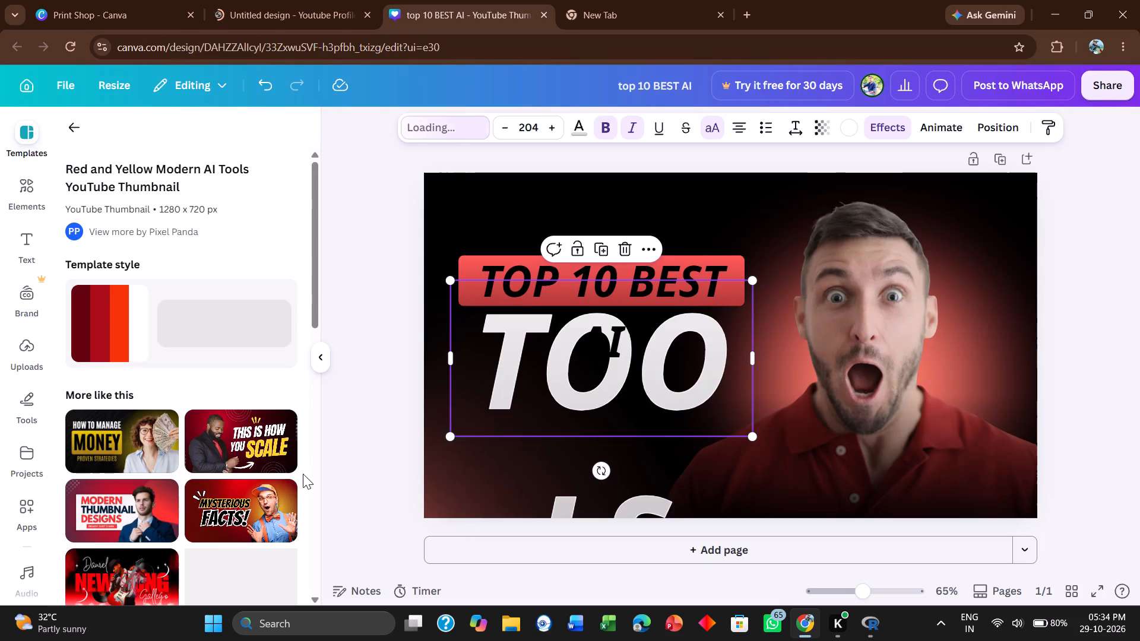
Add the Mysterious Facts YouTube thumbnail template as a new page and turn off future prompts about this choice.
left_click(236, 504)
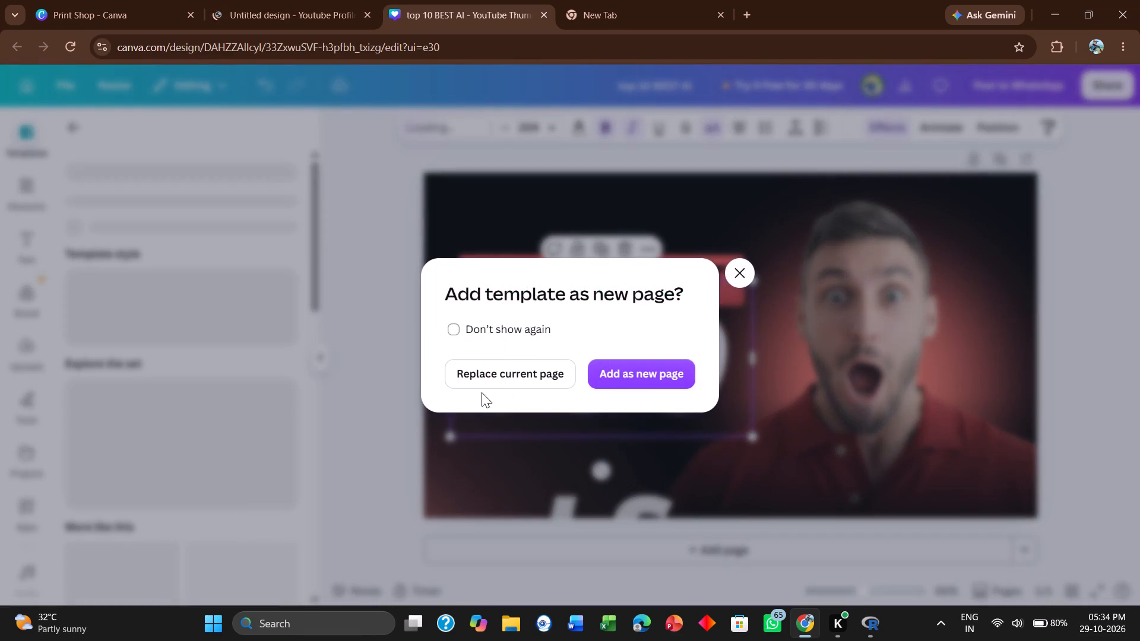
left_click(455, 324)
left_click(638, 371)
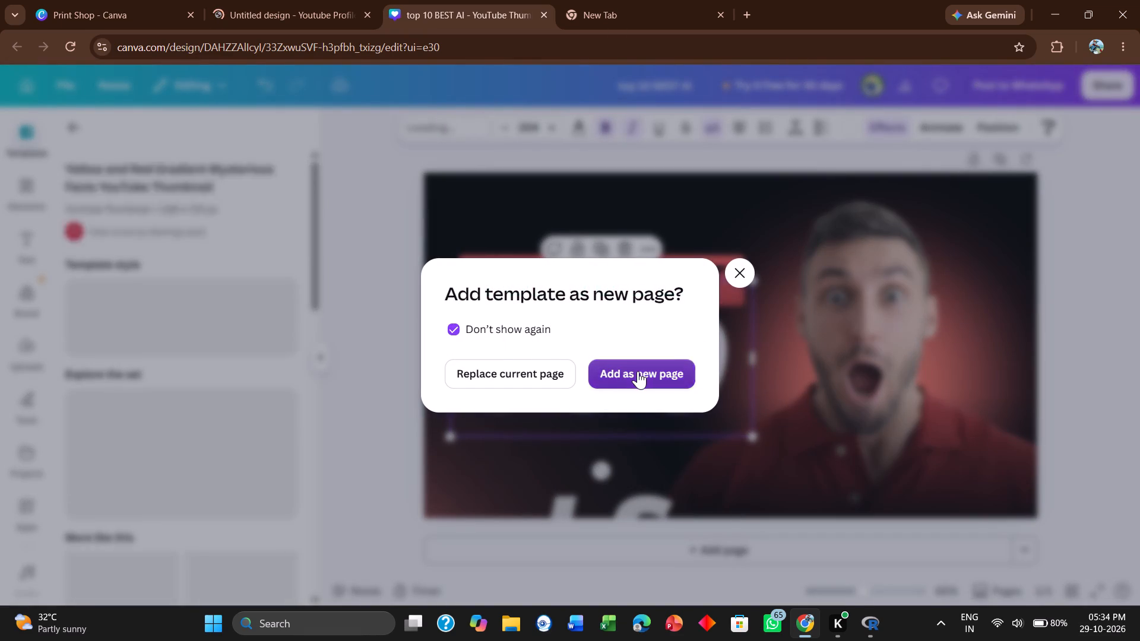
left_click(618, 345)
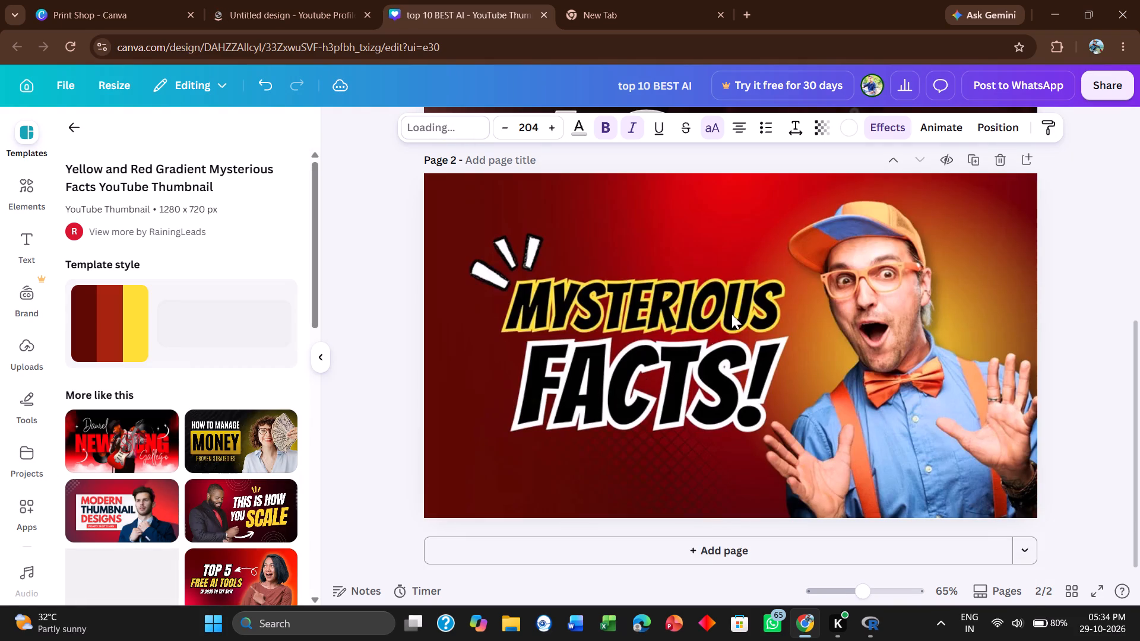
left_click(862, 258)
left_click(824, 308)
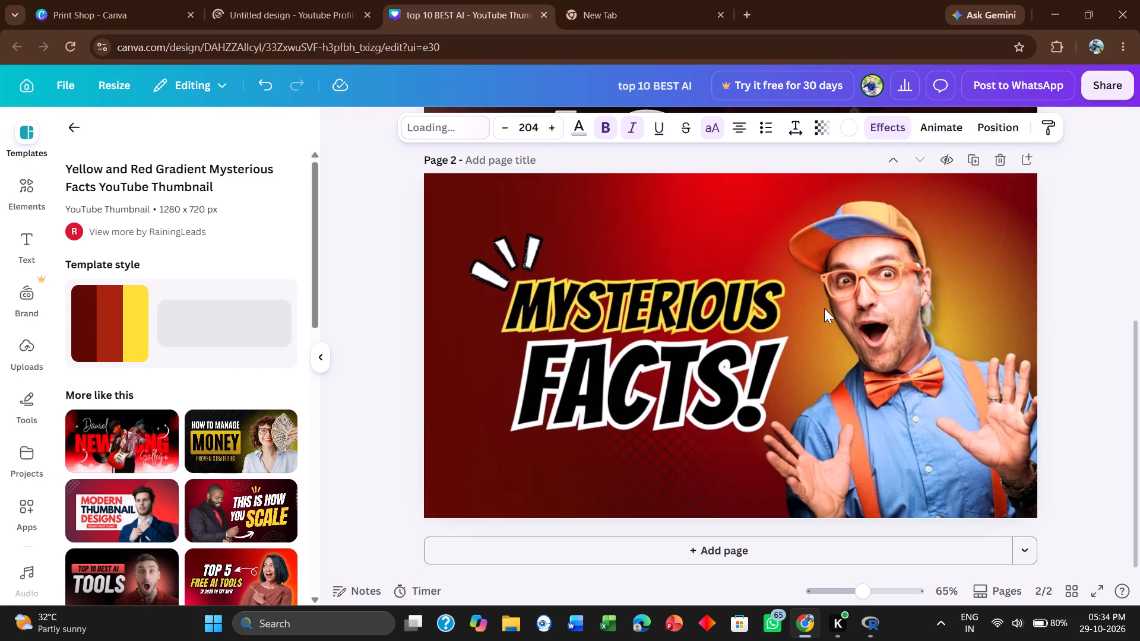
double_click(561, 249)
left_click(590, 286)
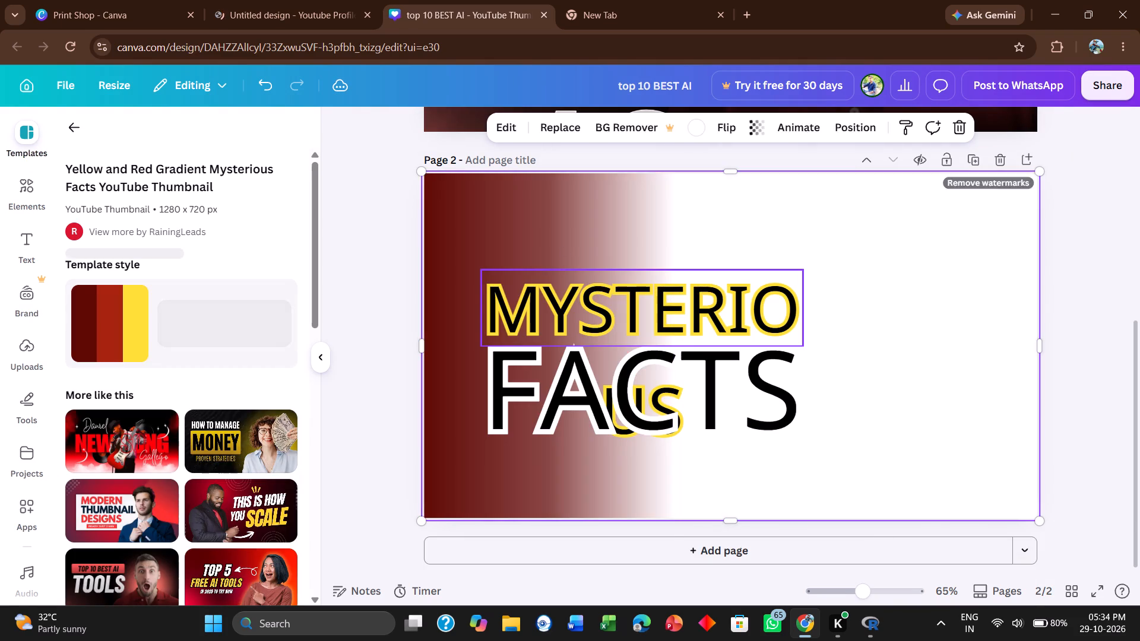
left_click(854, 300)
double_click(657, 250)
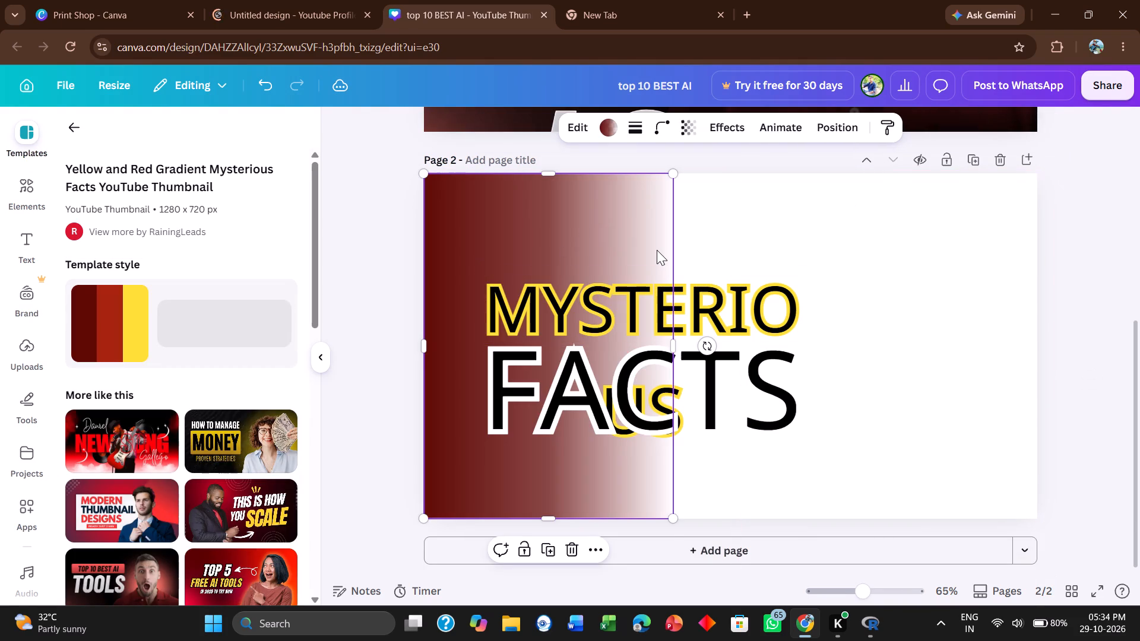
Apply the Mysterious Facts template's dark red, red and yellow style to page 2.
left_click(692, 243)
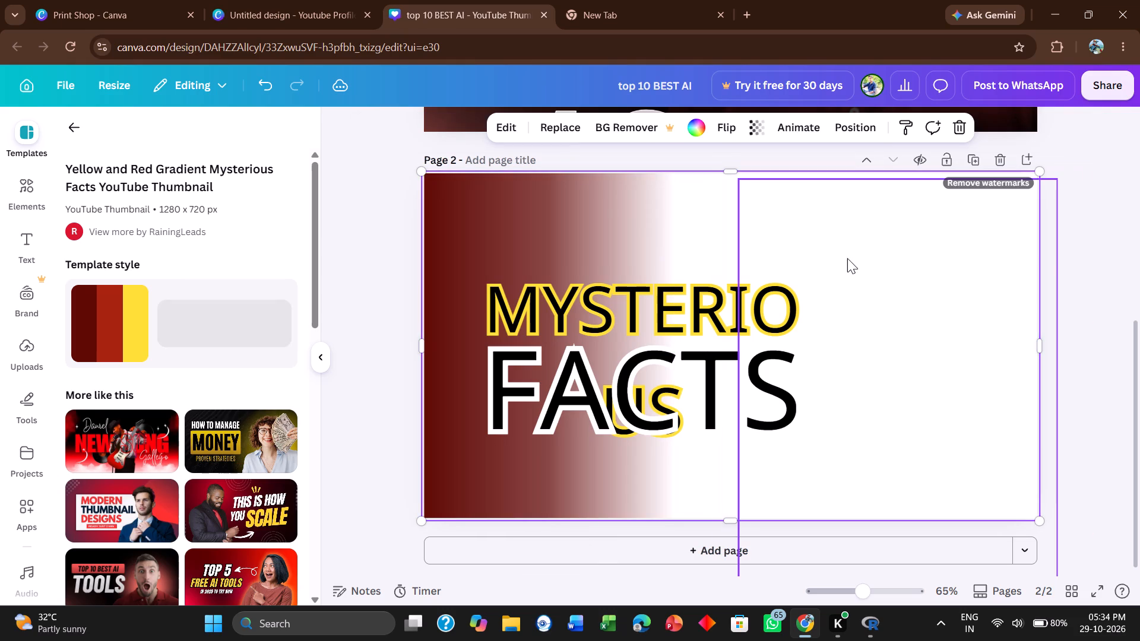
left_click(120, 338)
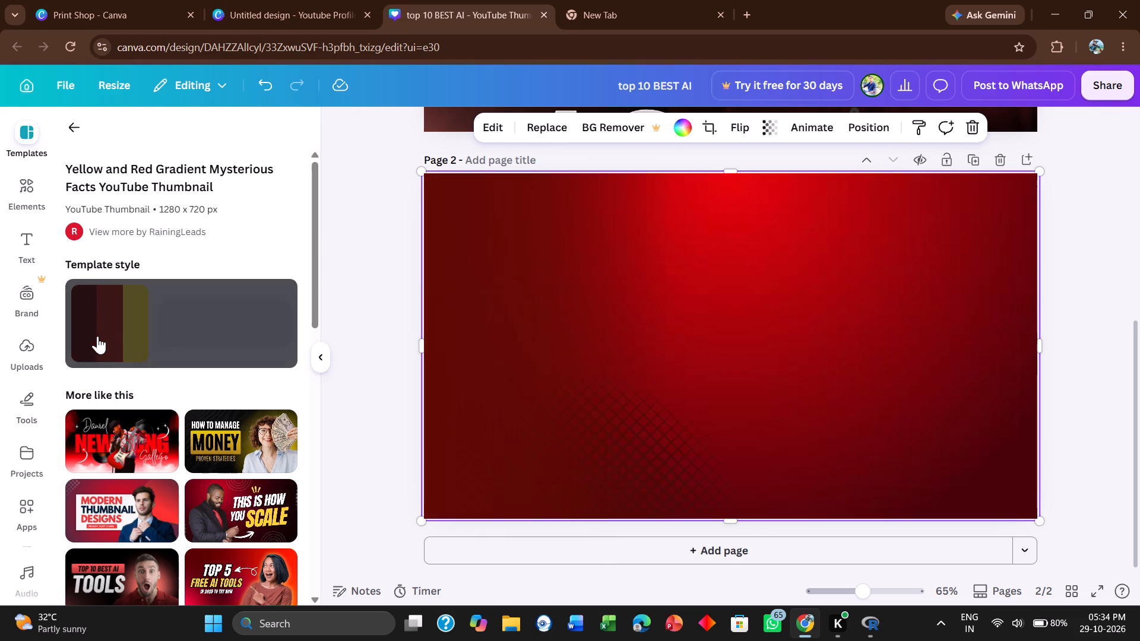
left_click(84, 335)
left_click(126, 337)
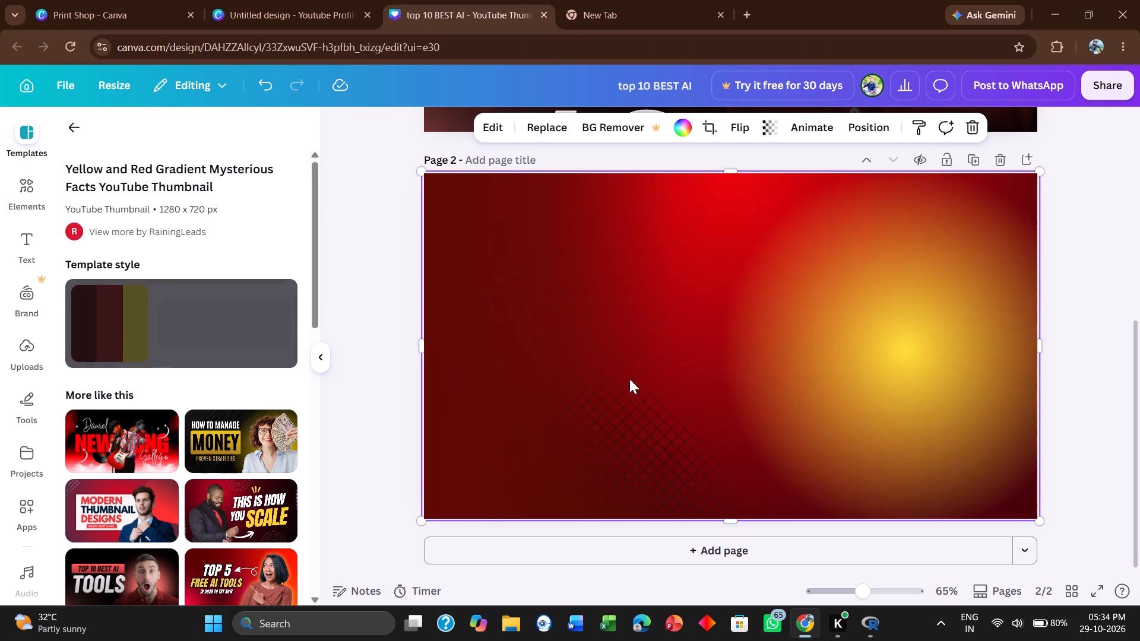
Review the two thumbnail pages, comparing the AI tools design with the Mysterious Facts design.
left_click(692, 376)
scroll(452, 240, "up", 4)
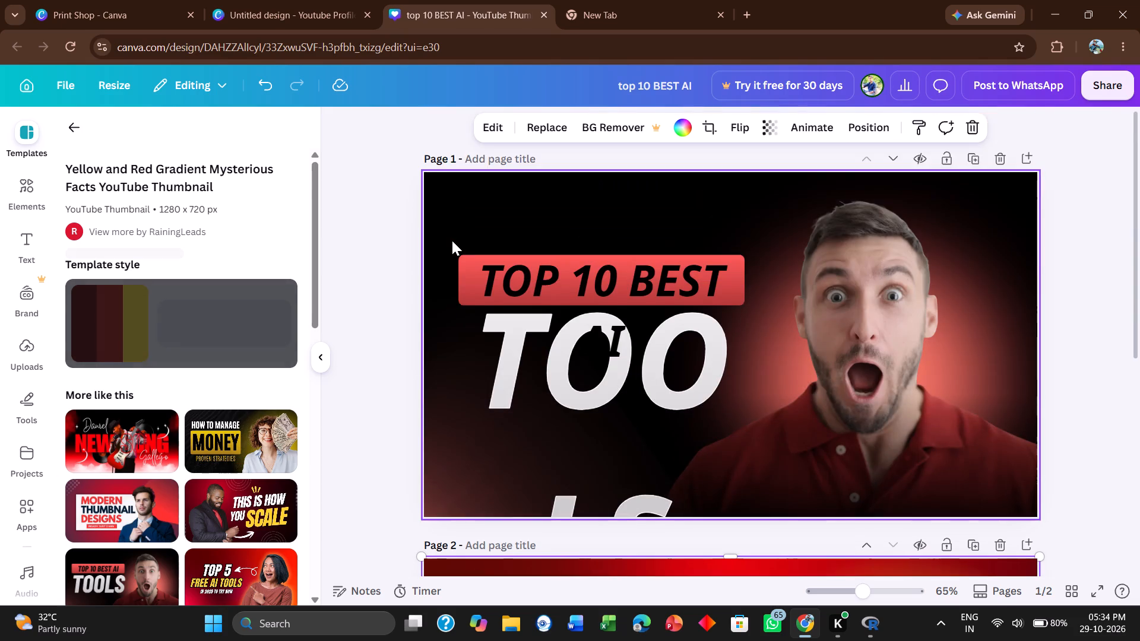
scroll(452, 240, "down", 5)
scroll(909, 412, "down", 5)
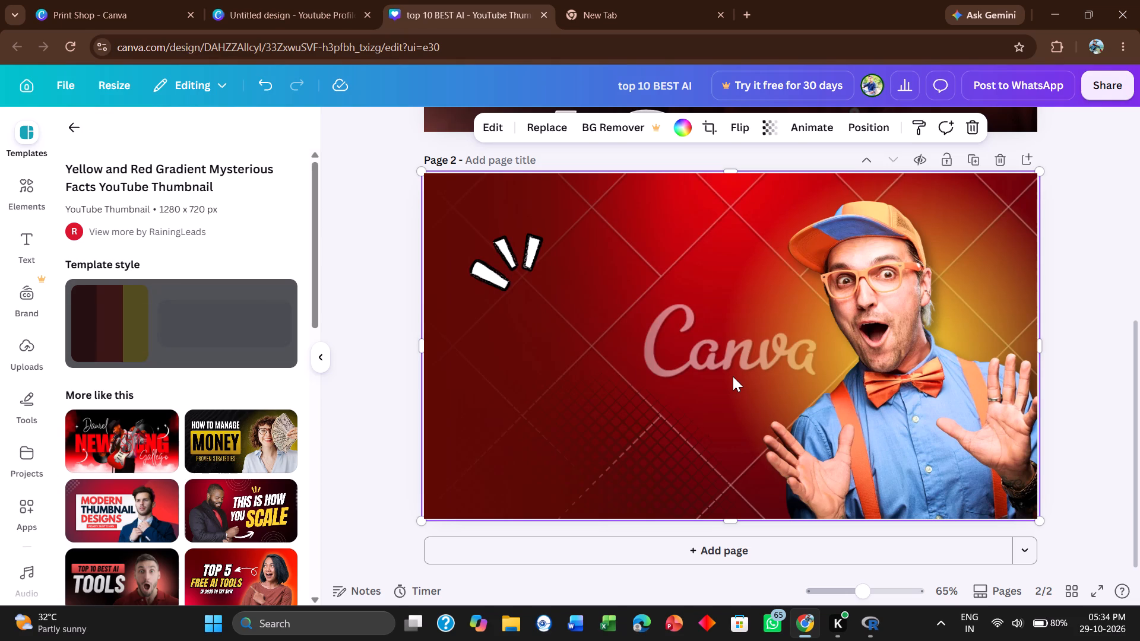
scroll(733, 376, "up", 1)
left_click(855, 407)
scroll(855, 407, "down", 1)
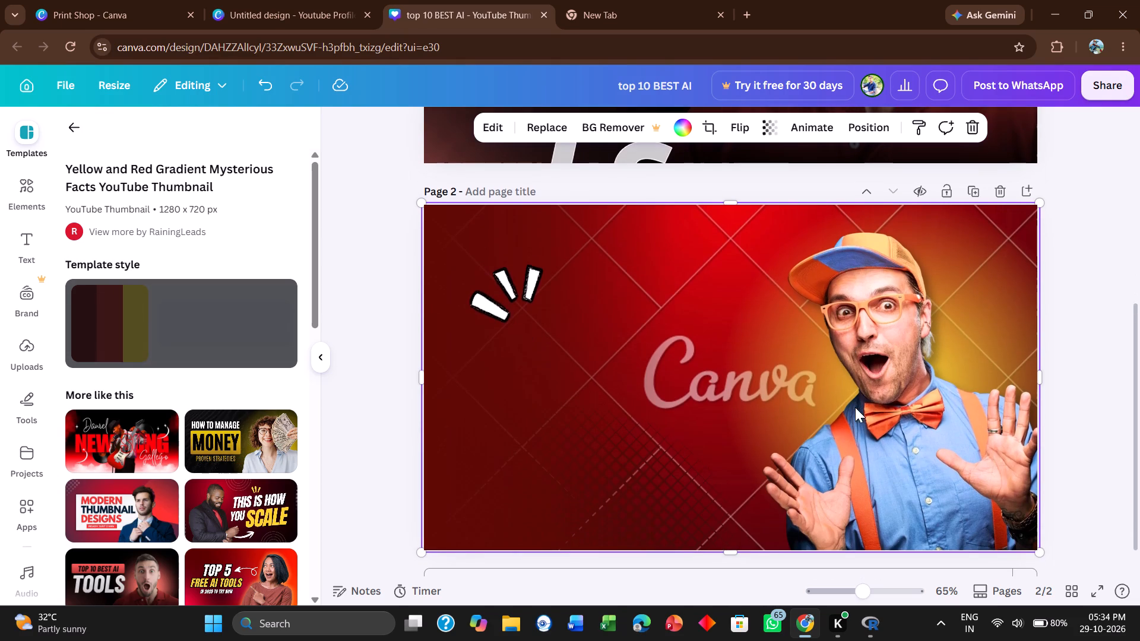
left_click_drag(902, 472, 848, 451)
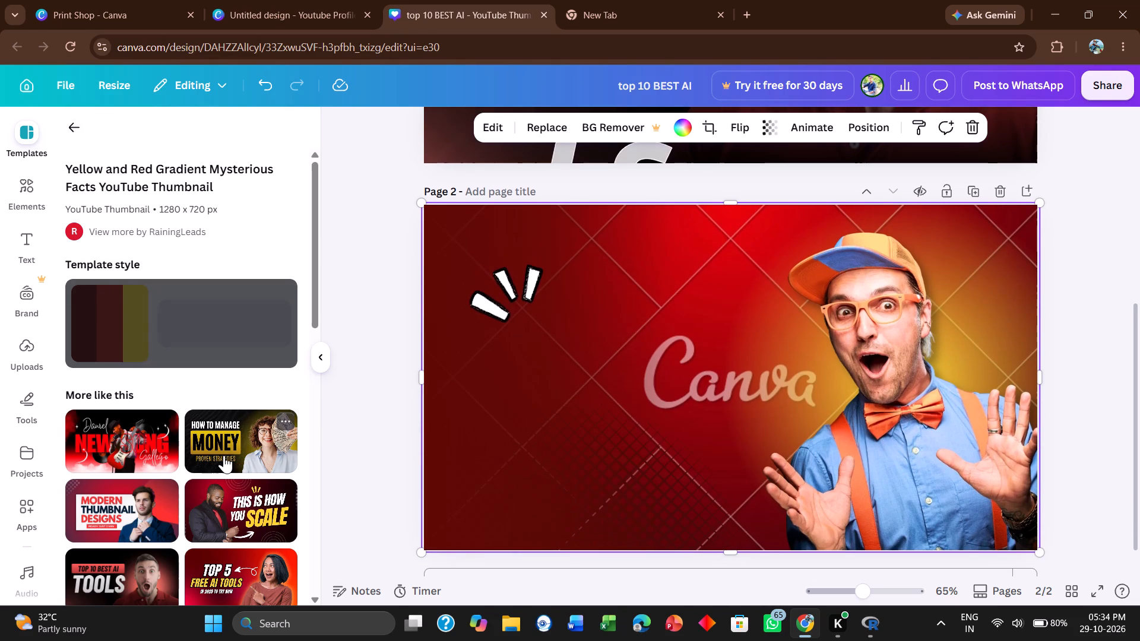
scroll(224, 455, "down", 2)
Check the blank YouTube Profile Picture design and the YouTube design types offered in the Print Shop tab.
left_click(275, 0)
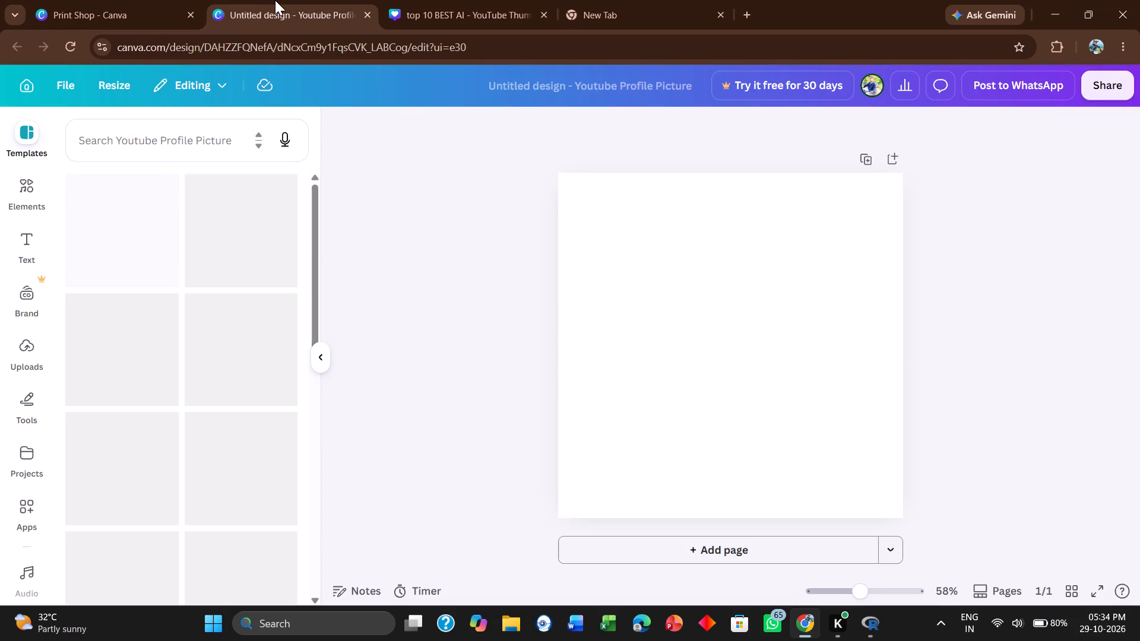
scroll(188, 315, "down", 3)
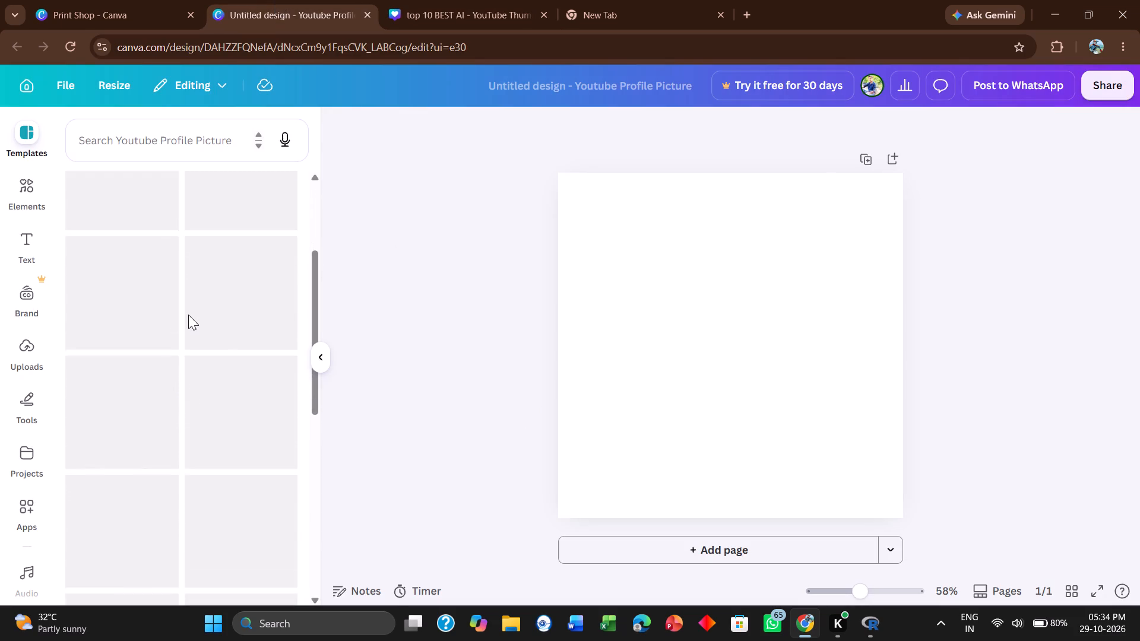
scroll(188, 315, "up", 6)
left_click(96, 0)
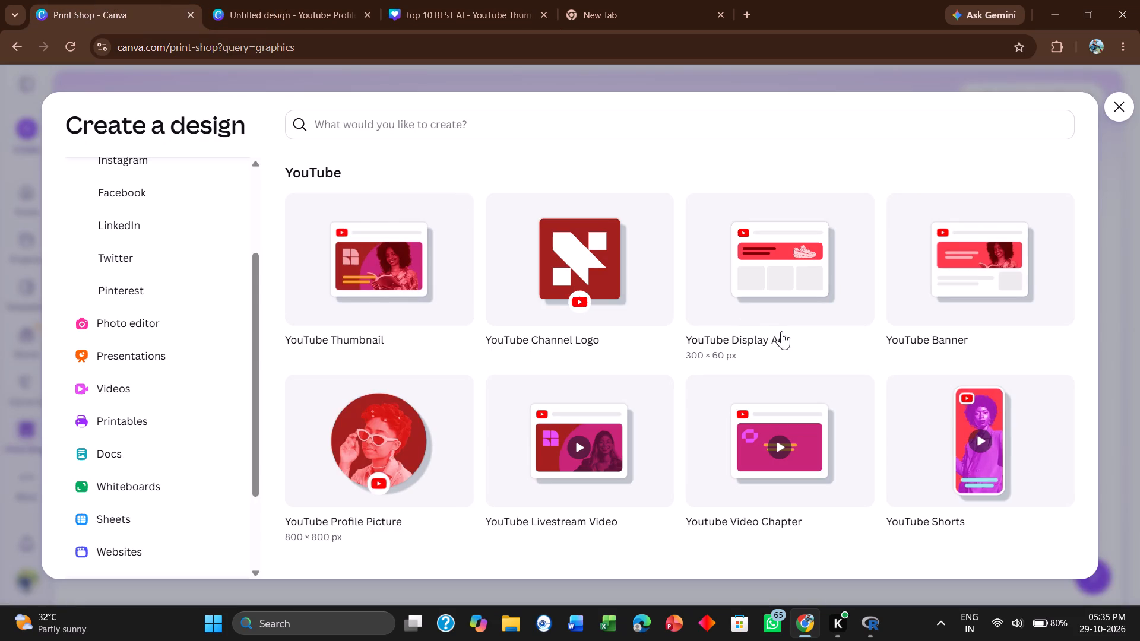
scroll(810, 299, "down", 2)
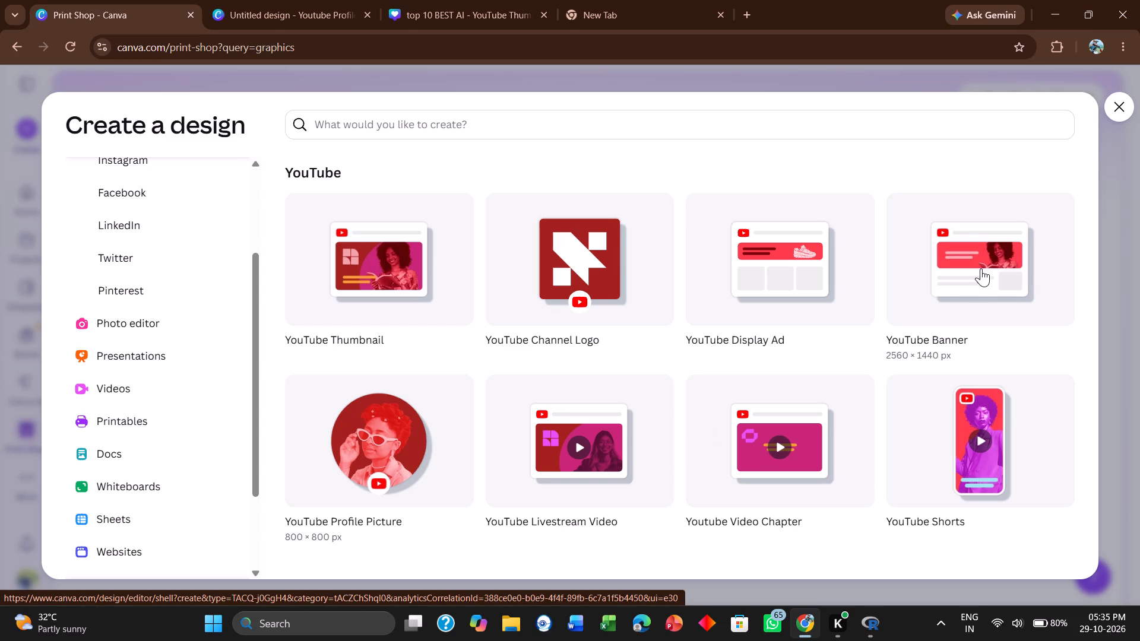
Return to the YouTube thumbnail design and open the Graphics category of the elements library.
left_click(399, 4)
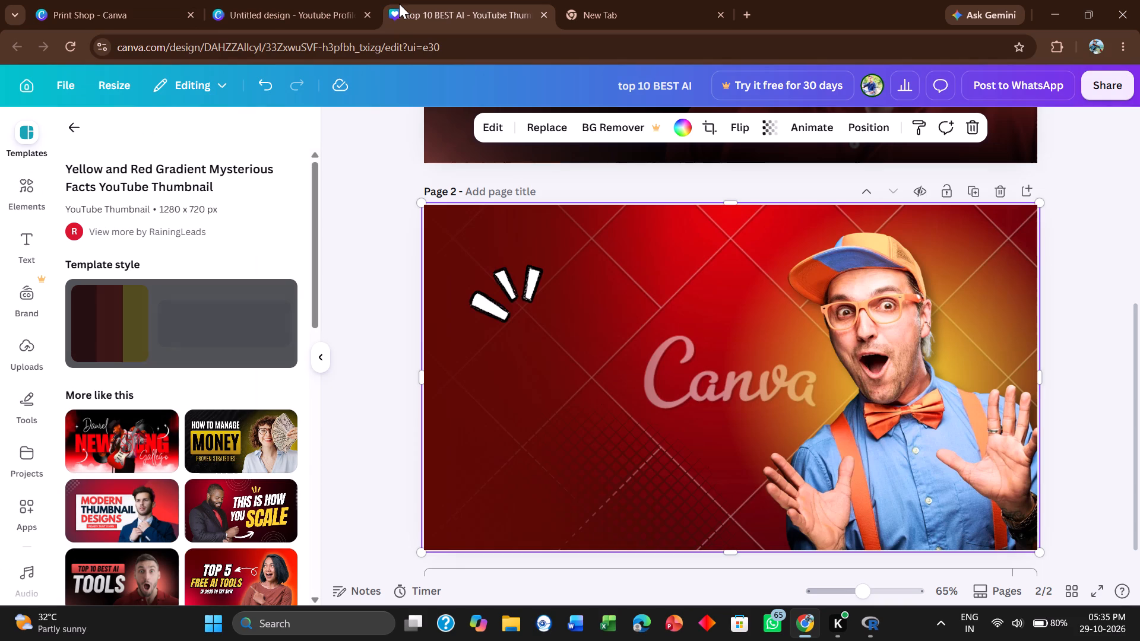
scroll(559, 399, "down", 2)
scroll(559, 399, "up", 1)
left_click(598, 415)
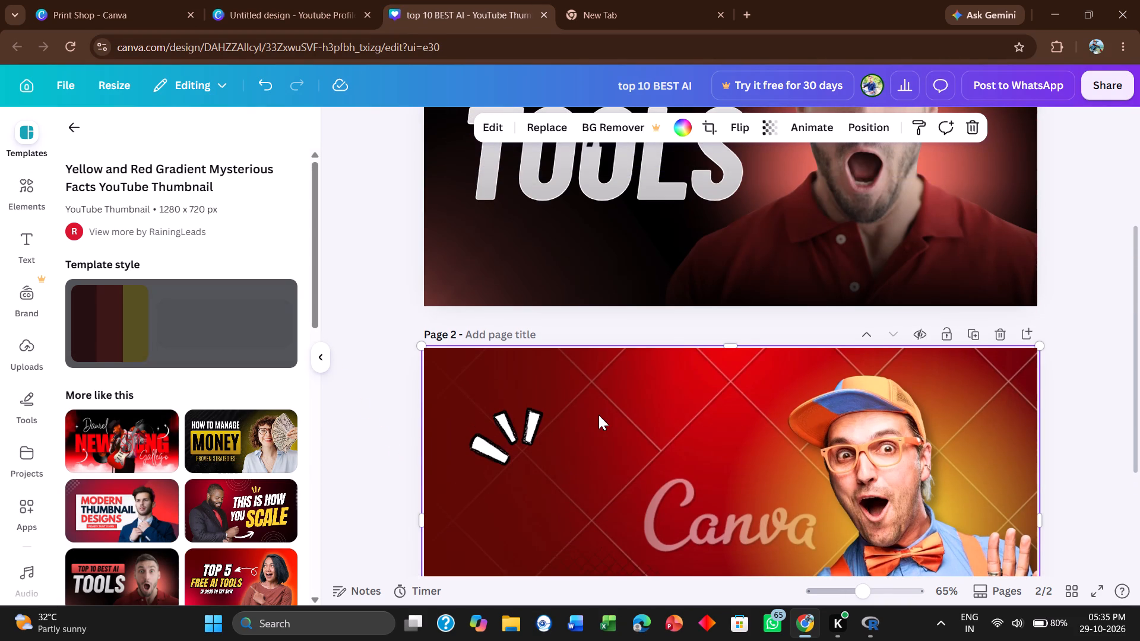
left_click(498, 421)
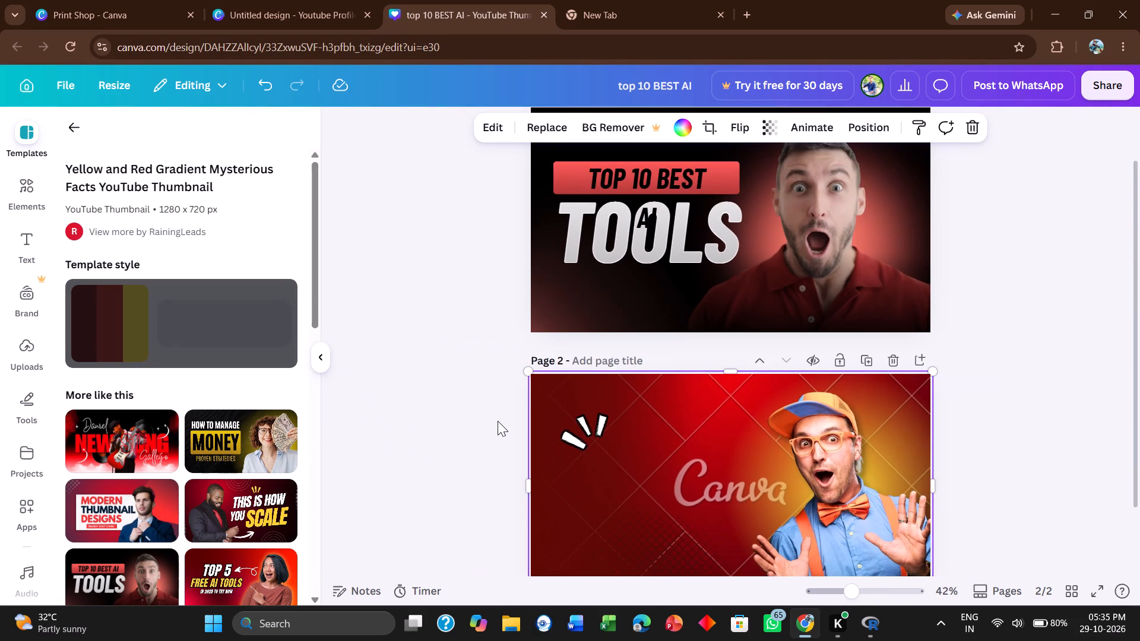
scroll(498, 421, "down", 3)
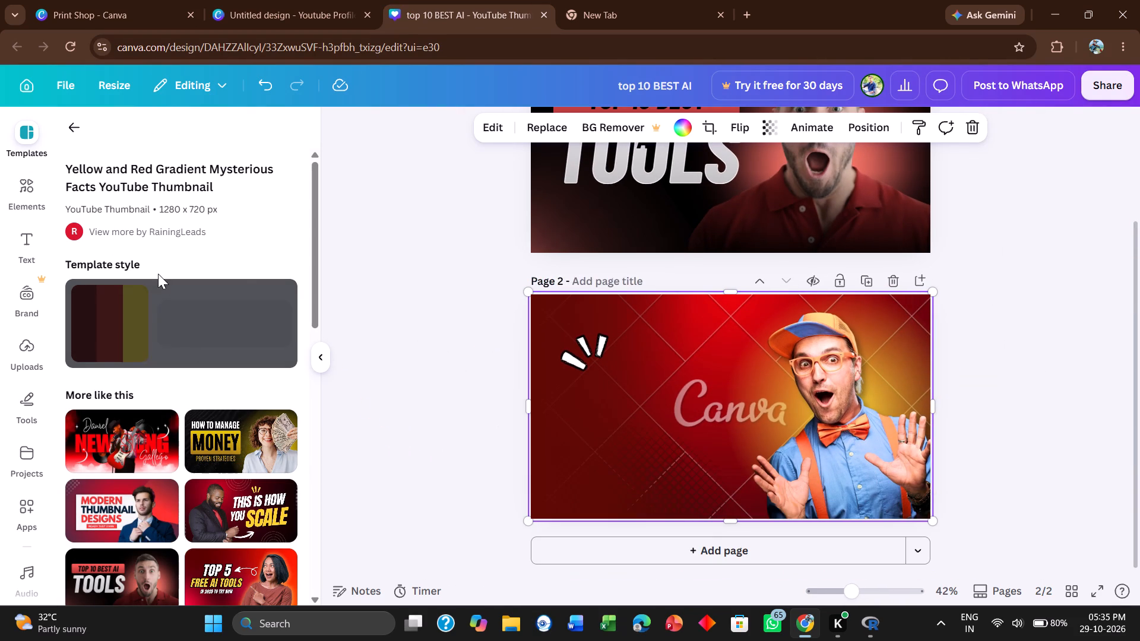
left_click(322, 355)
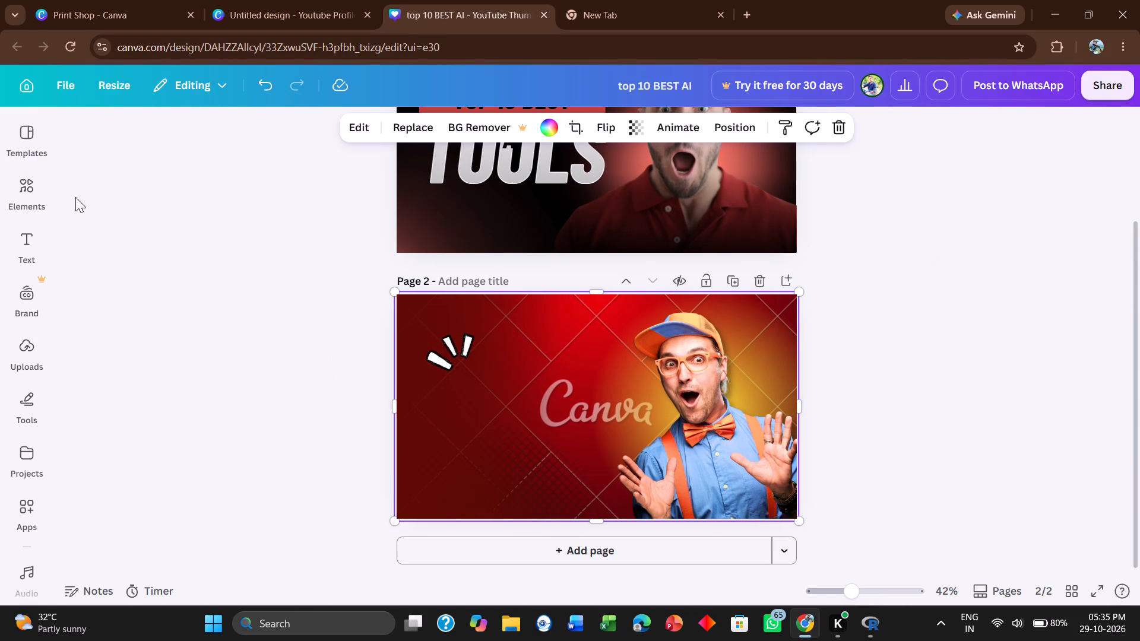
left_click(17, 171)
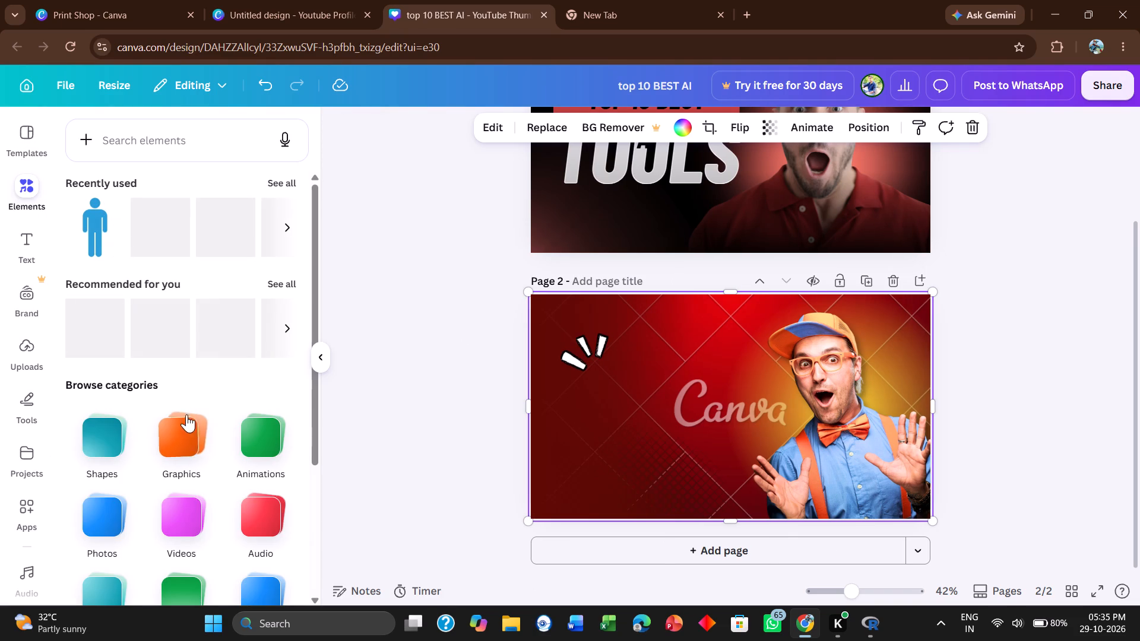
left_click(185, 432)
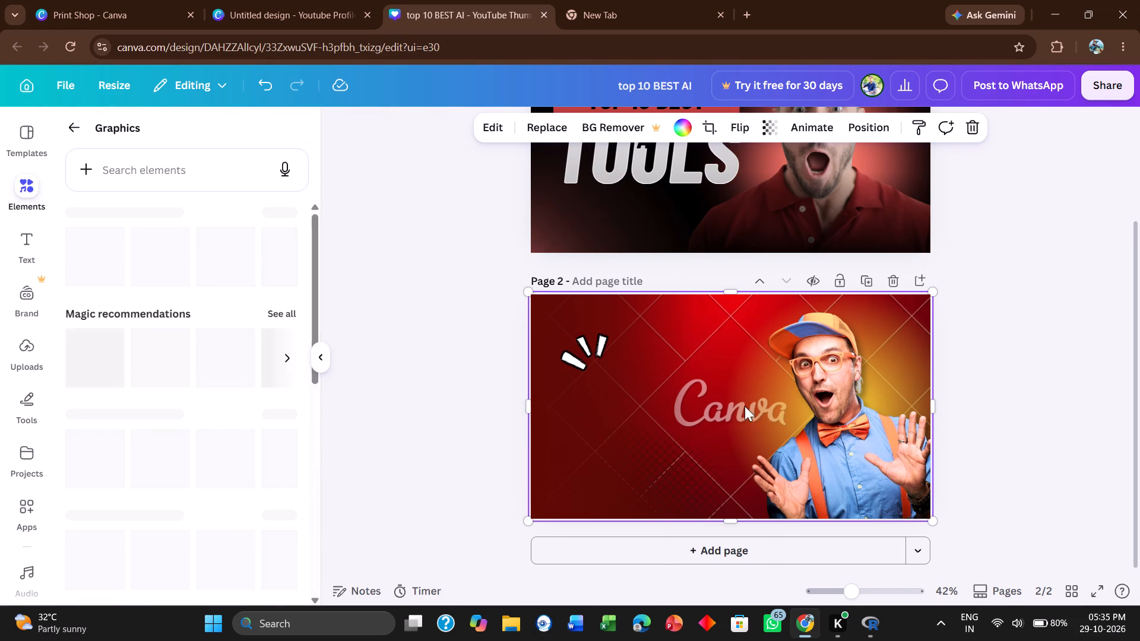
Delete the "TOP 10 BEST AI" text from page 1.
scroll(745, 406, "up", 2)
left_click(706, 283)
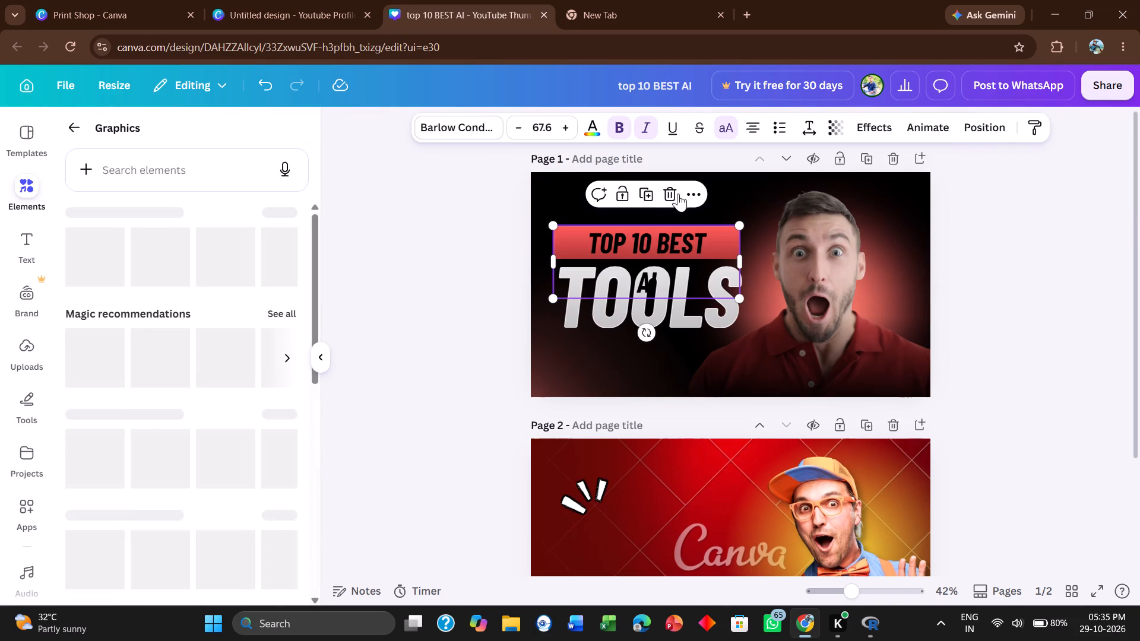
left_click(664, 189)
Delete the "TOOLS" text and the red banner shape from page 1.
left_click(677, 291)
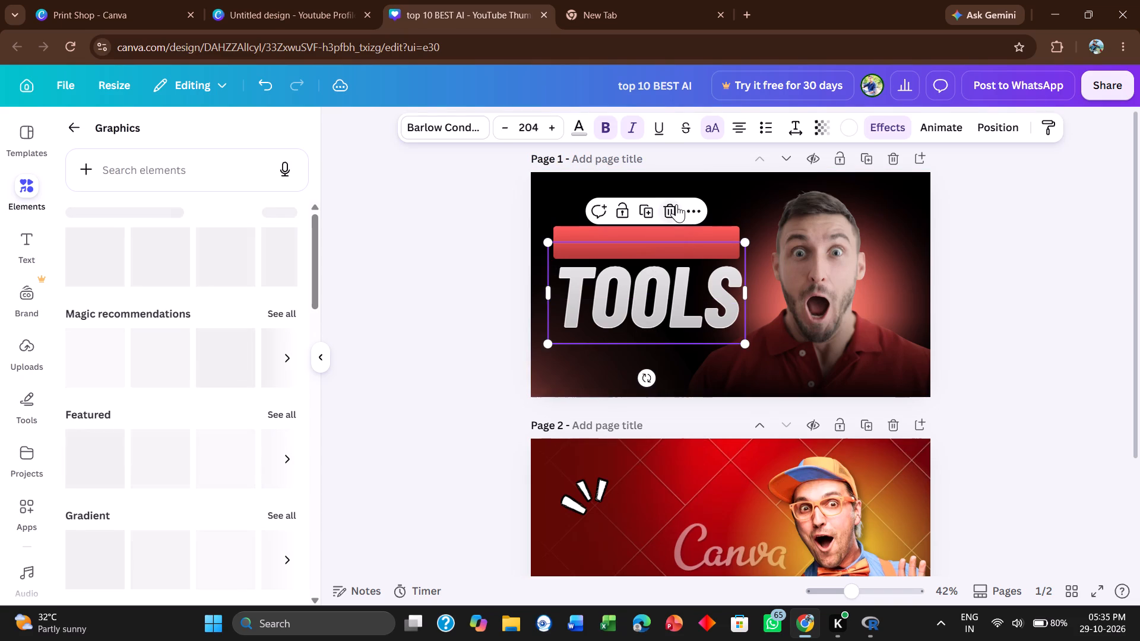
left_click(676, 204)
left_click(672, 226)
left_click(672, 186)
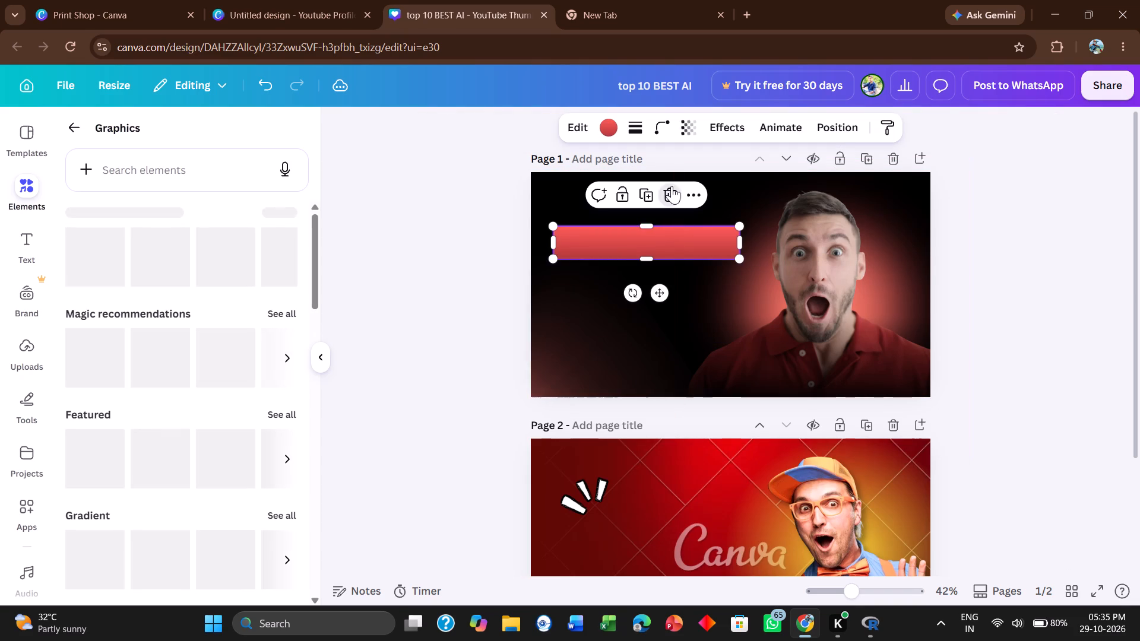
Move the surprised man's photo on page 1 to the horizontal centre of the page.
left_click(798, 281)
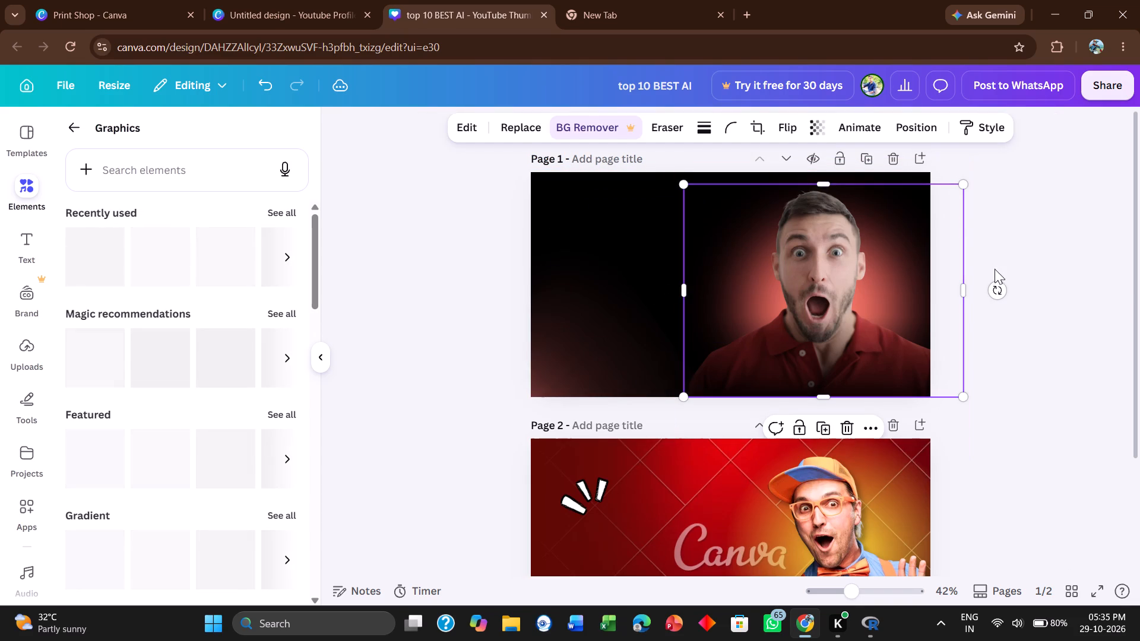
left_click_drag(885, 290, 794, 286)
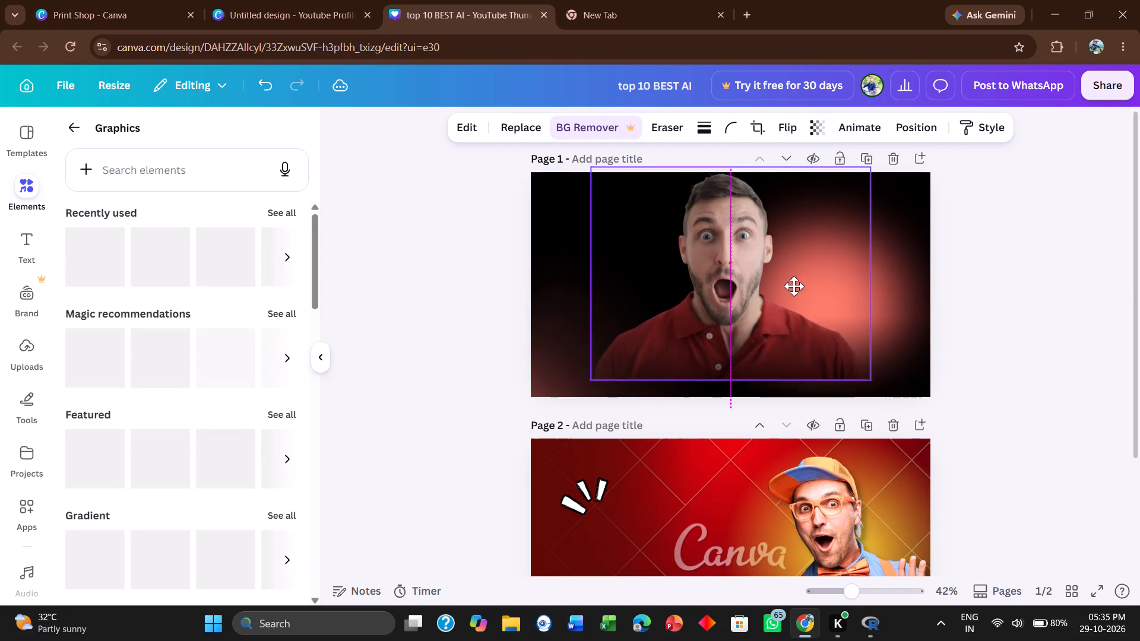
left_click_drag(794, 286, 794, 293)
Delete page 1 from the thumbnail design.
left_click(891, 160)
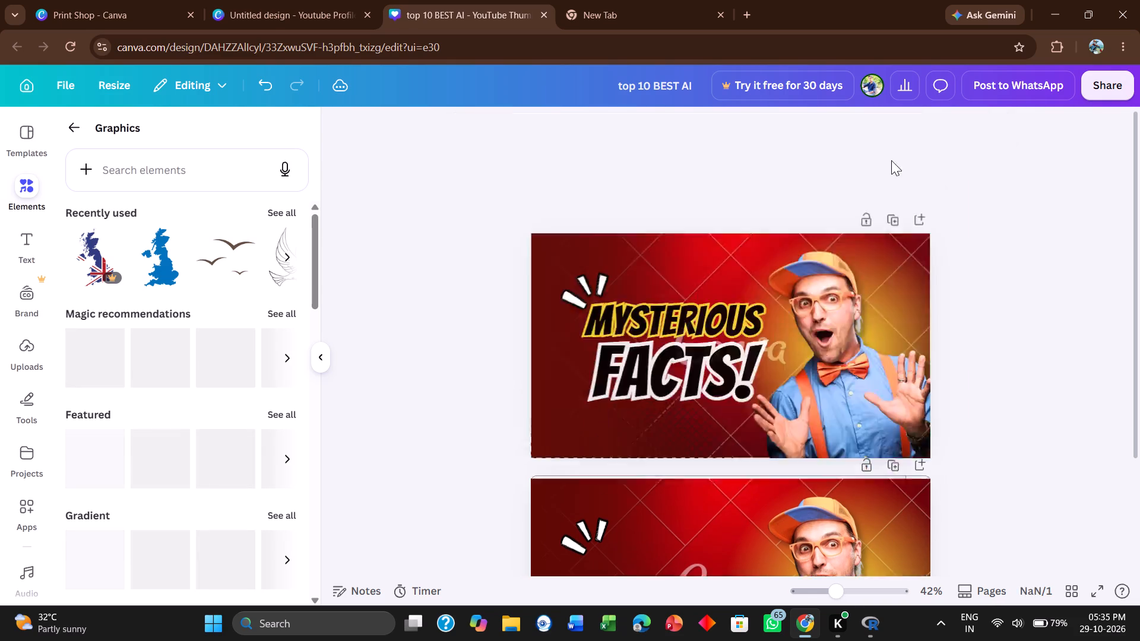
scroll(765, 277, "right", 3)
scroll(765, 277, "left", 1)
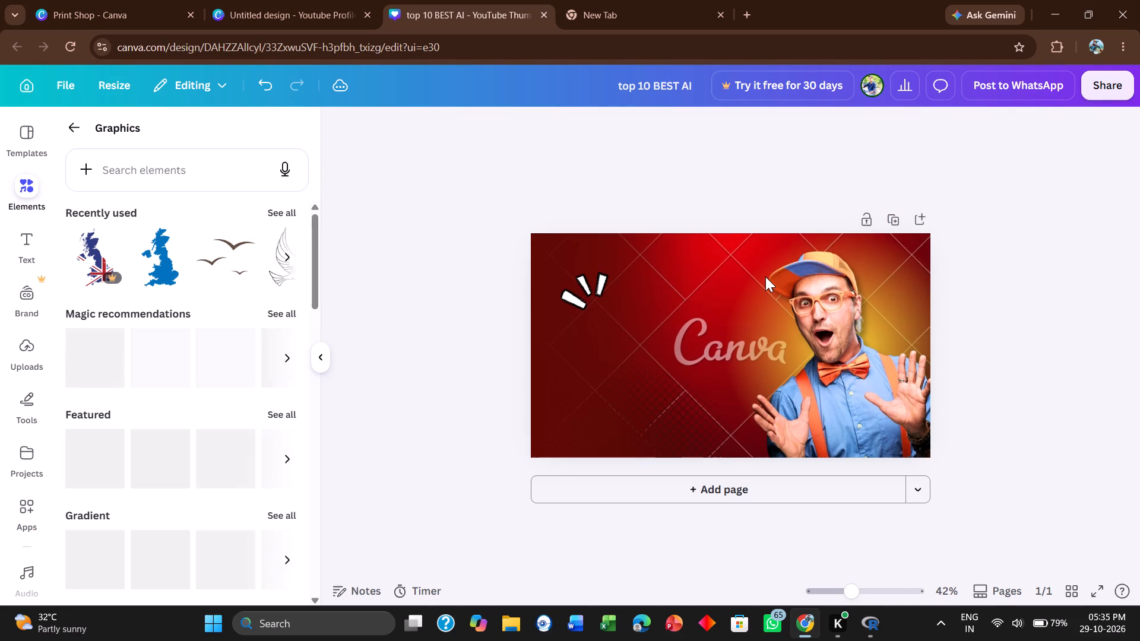
Undo the recent edits back to page 1 with its original elements and page 2 with its "MYSTERIOUS FACTS!" text.
key("ctrl+z")
Delete the "TOP 10 BEST AI" text, the "TOOLS" text and the red banner shape from page 1.
left_click(735, 268)
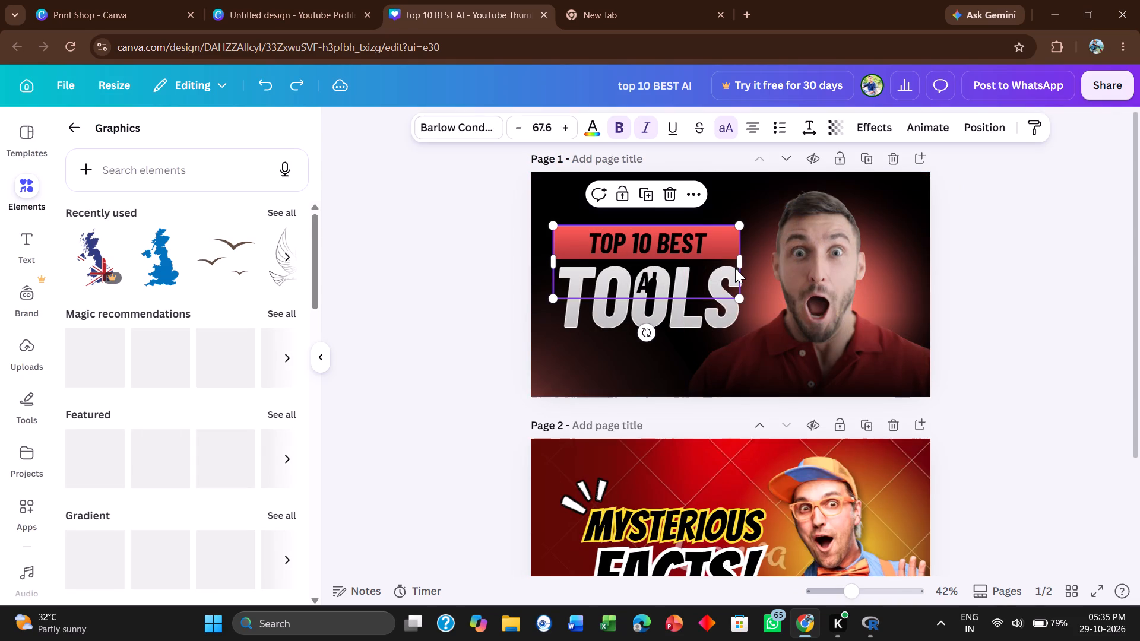
left_click(661, 199)
left_click_drag(657, 236, 679, 217)
left_click(674, 212)
left_click(658, 226)
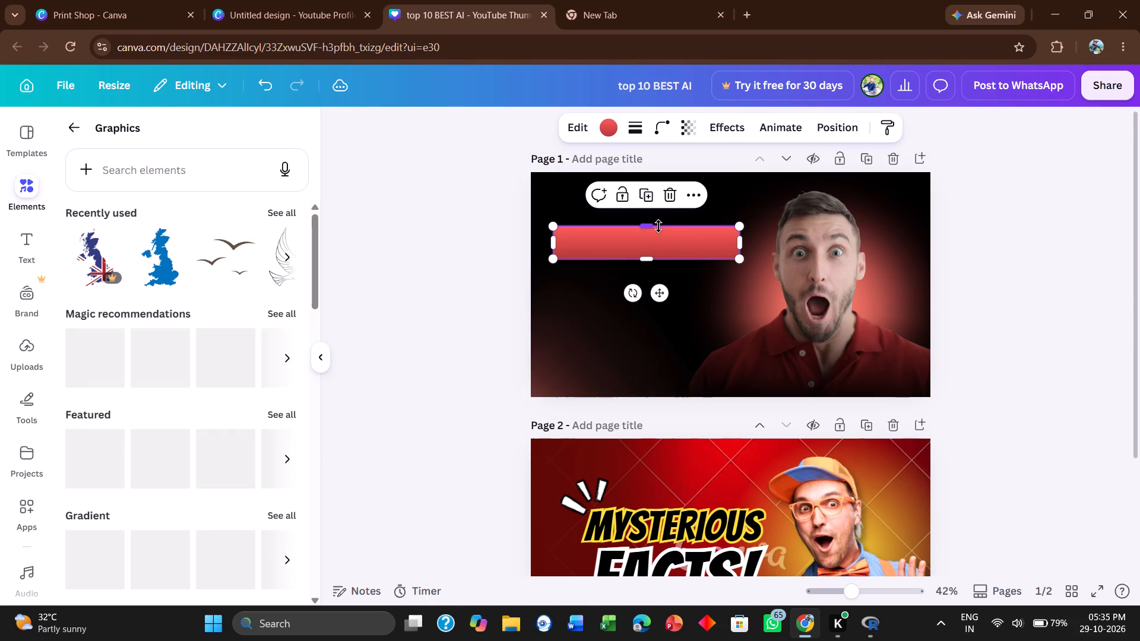
left_click(658, 192)
Shrink the surprised man's photo on page 1 and delete it.
left_click(809, 287)
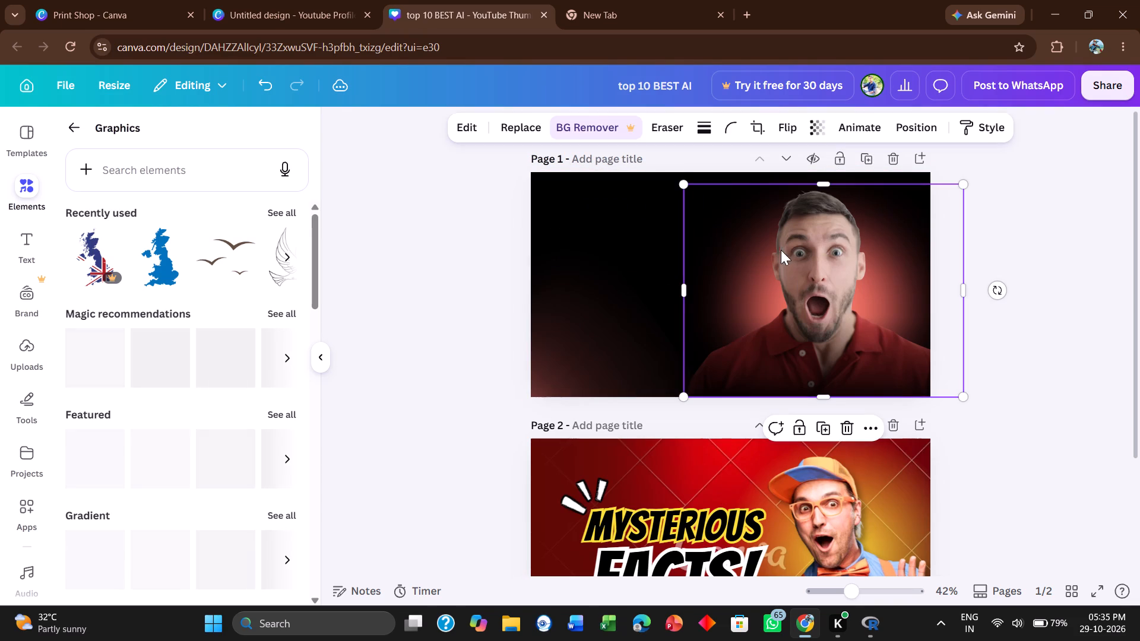
left_click_drag(679, 185, 769, 272)
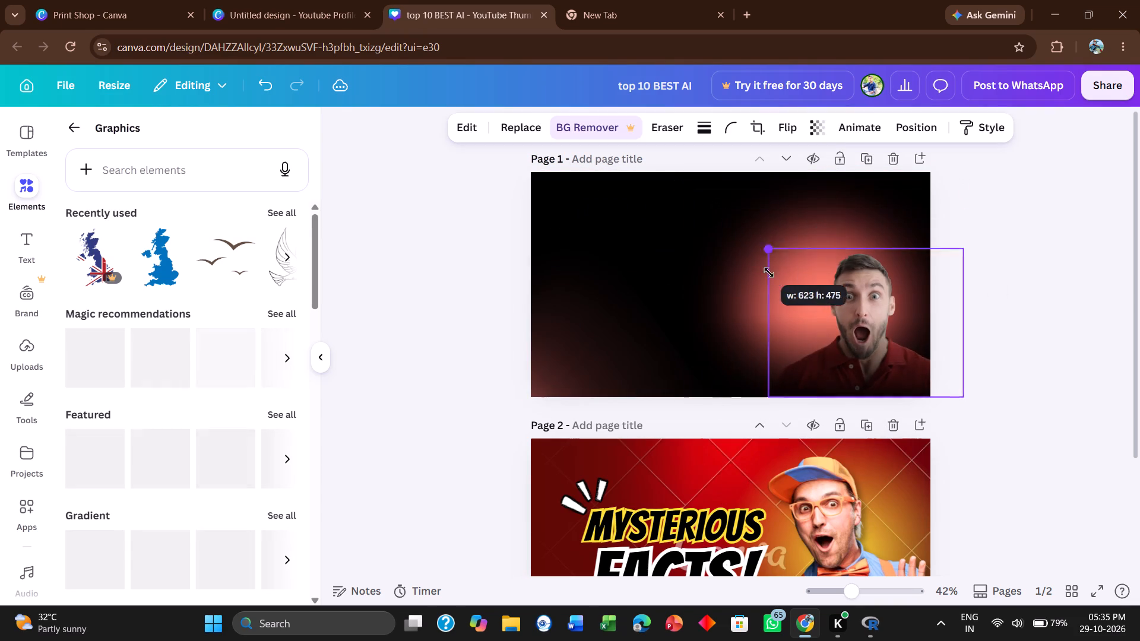
left_click_drag(769, 272, 773, 278)
left_click(894, 233)
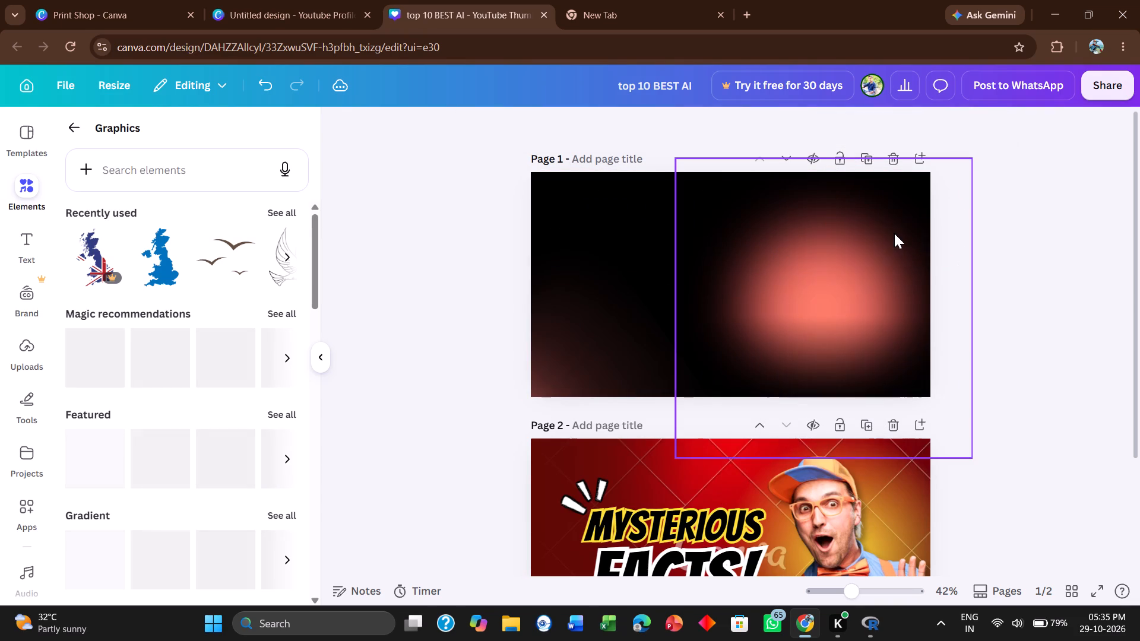
Select the red glow graphic on page 1 and look through the Graphics categories of the elements library.
left_click(753, 247)
left_click(655, 261)
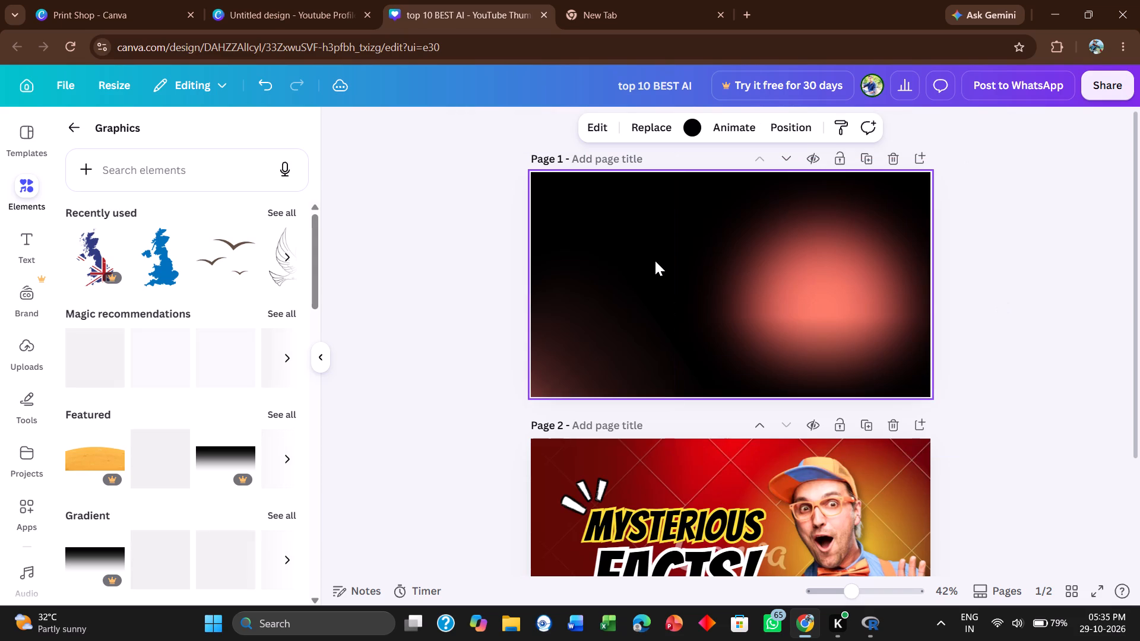
left_click(745, 263)
scroll(237, 402, "down", 1)
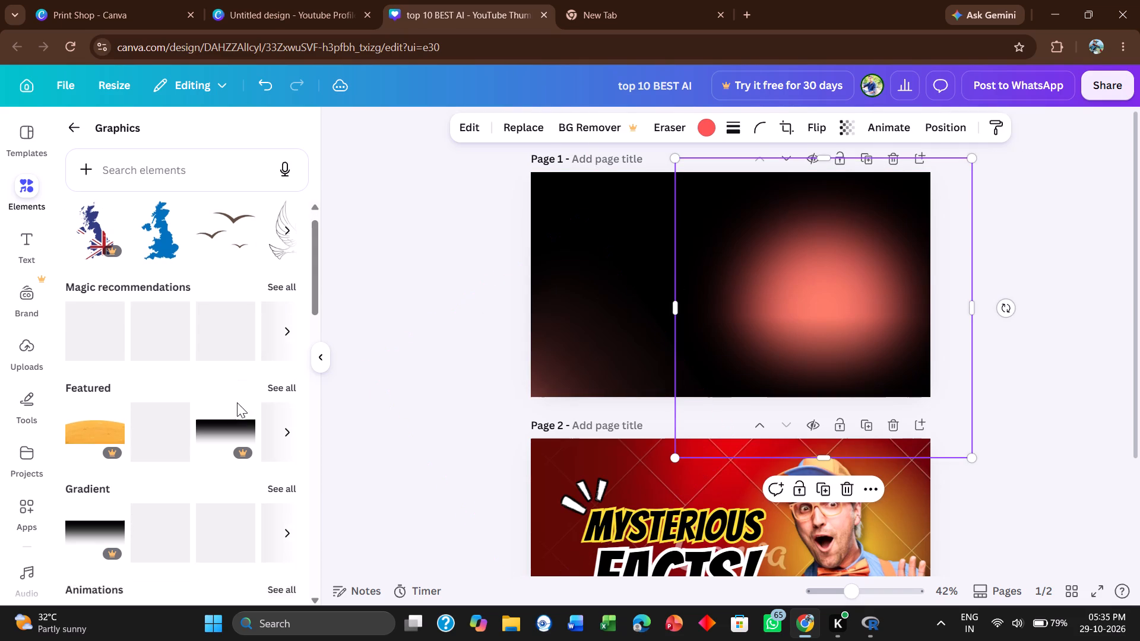
scroll(237, 402, "down", 8)
scroll(237, 402, "up", 9)
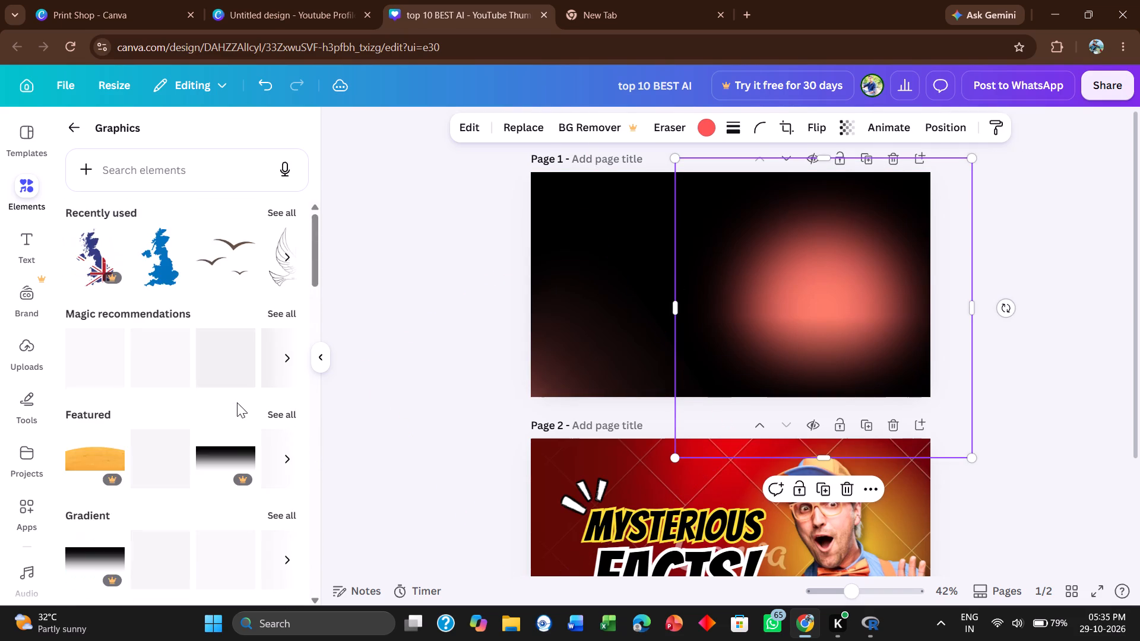
scroll(237, 402, "down", 5)
scroll(237, 402, "up", 4)
Search the graphics library for "nobita".
left_click(166, 161)
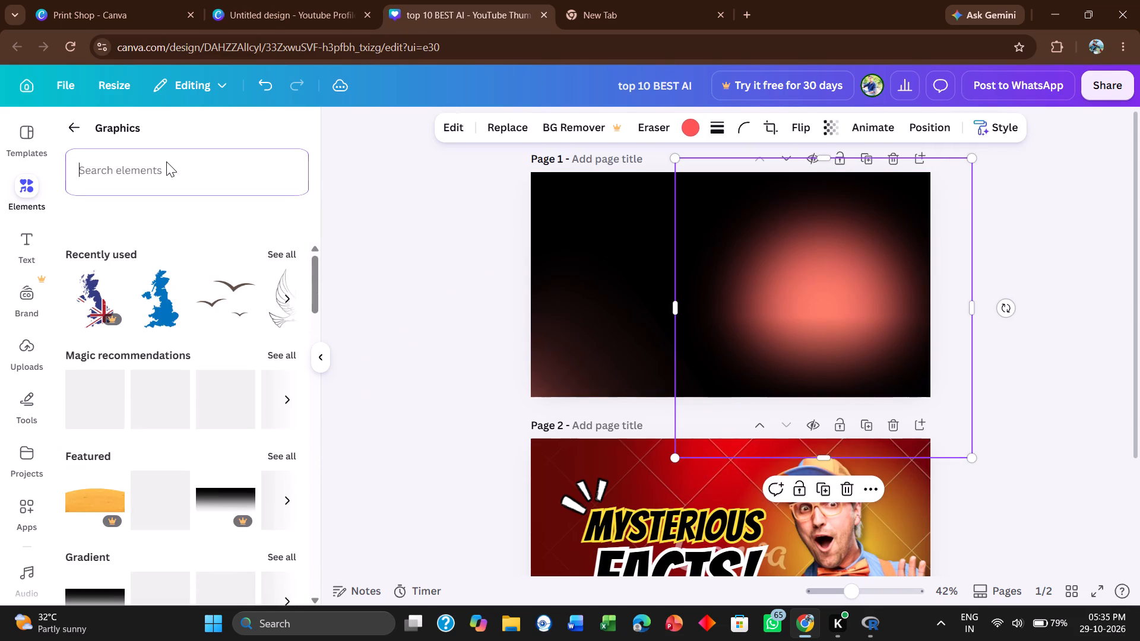
type("nobit")
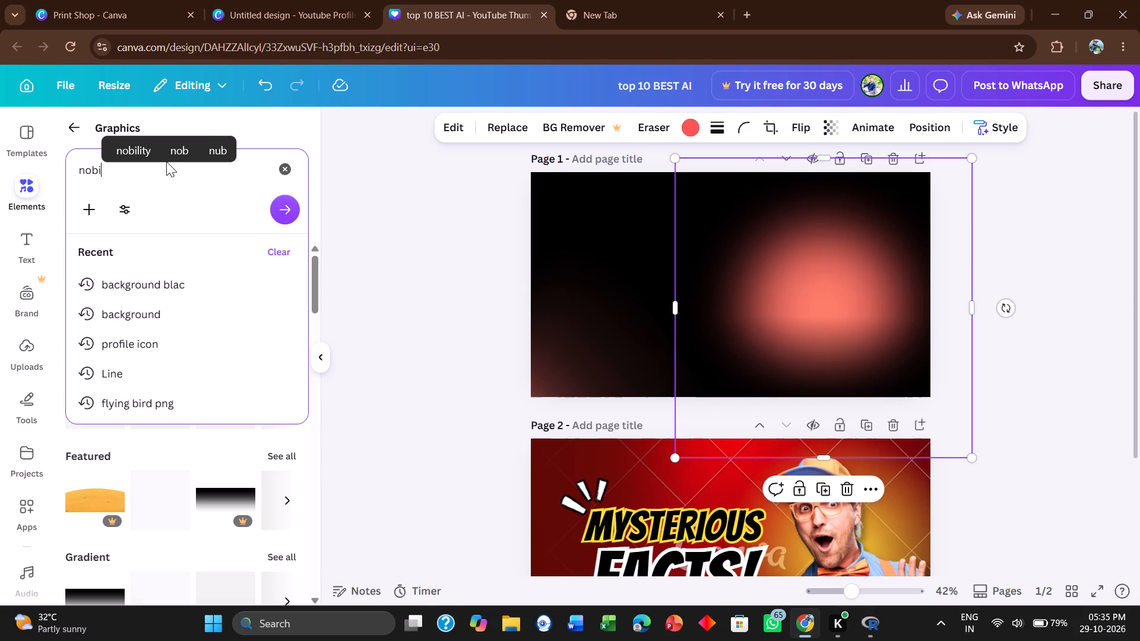
key("a")
key("Return")
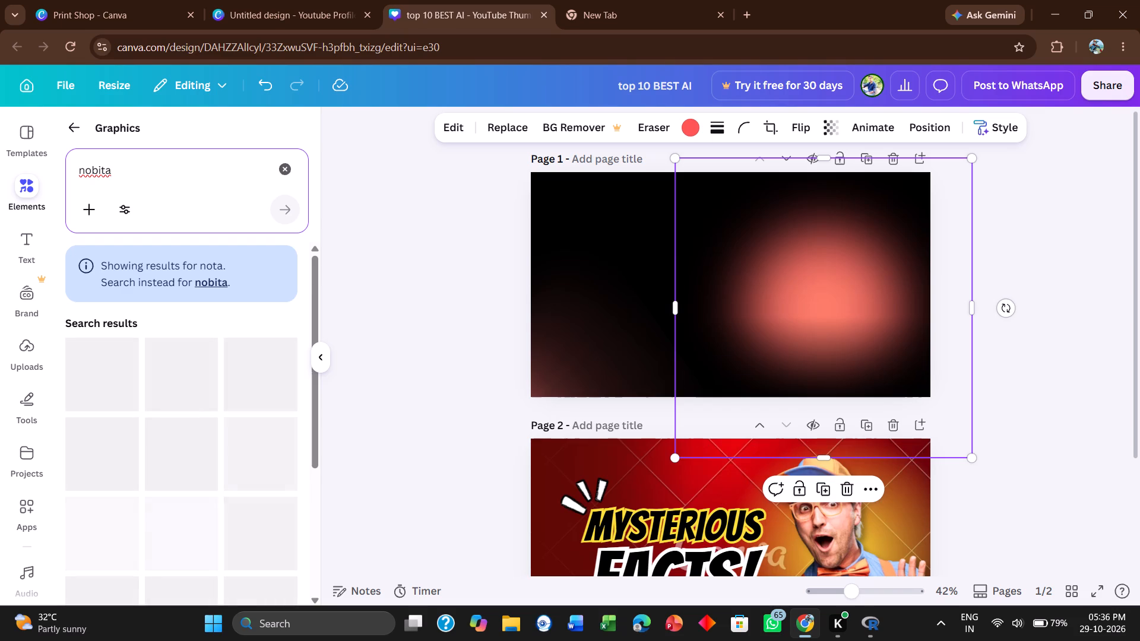
Replace the graphics search query with "doremon" and run the search.
key("BackSpace")
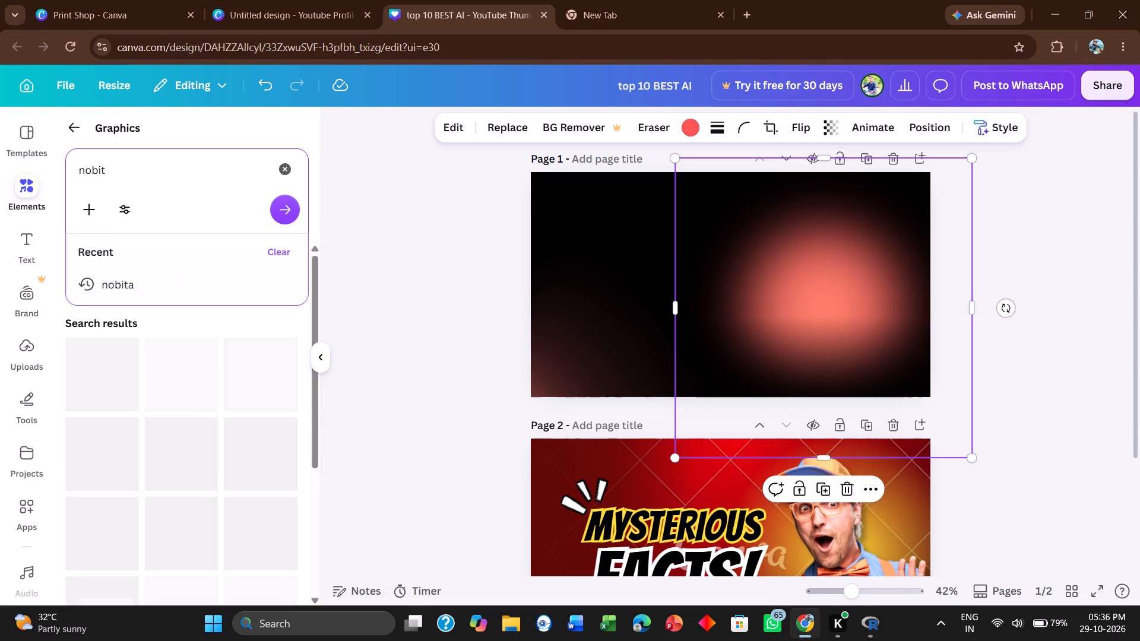
key("BackSpace")
key("BackSpace")
key("BackSpace")
key("BackSpace")
key("BackSpace")
key("BackSpace")
type("dore")
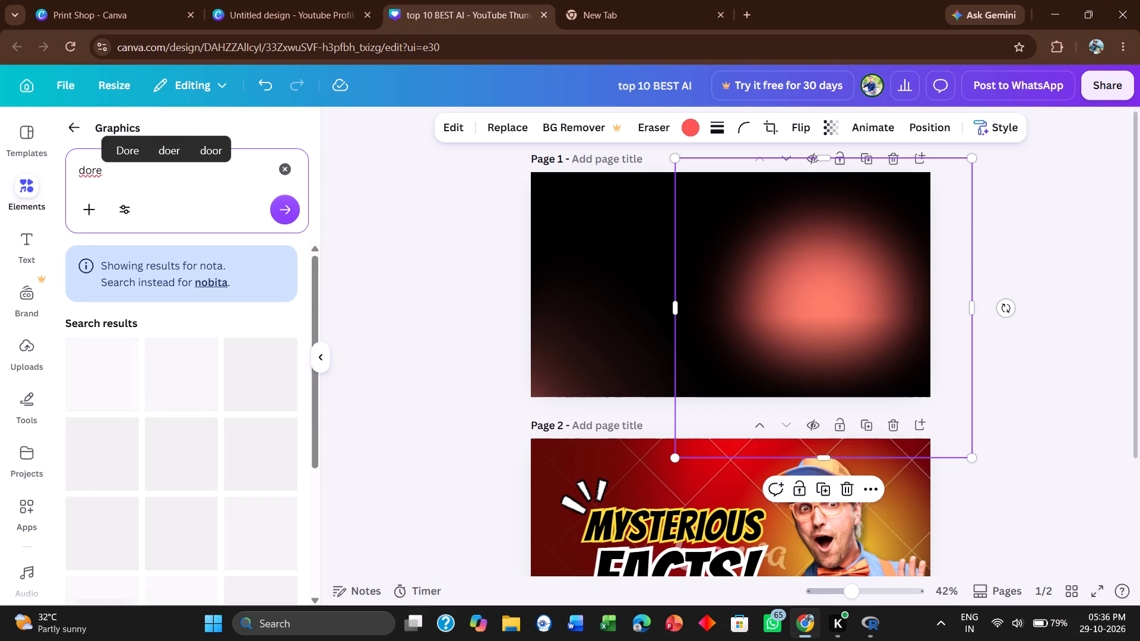
type("mon")
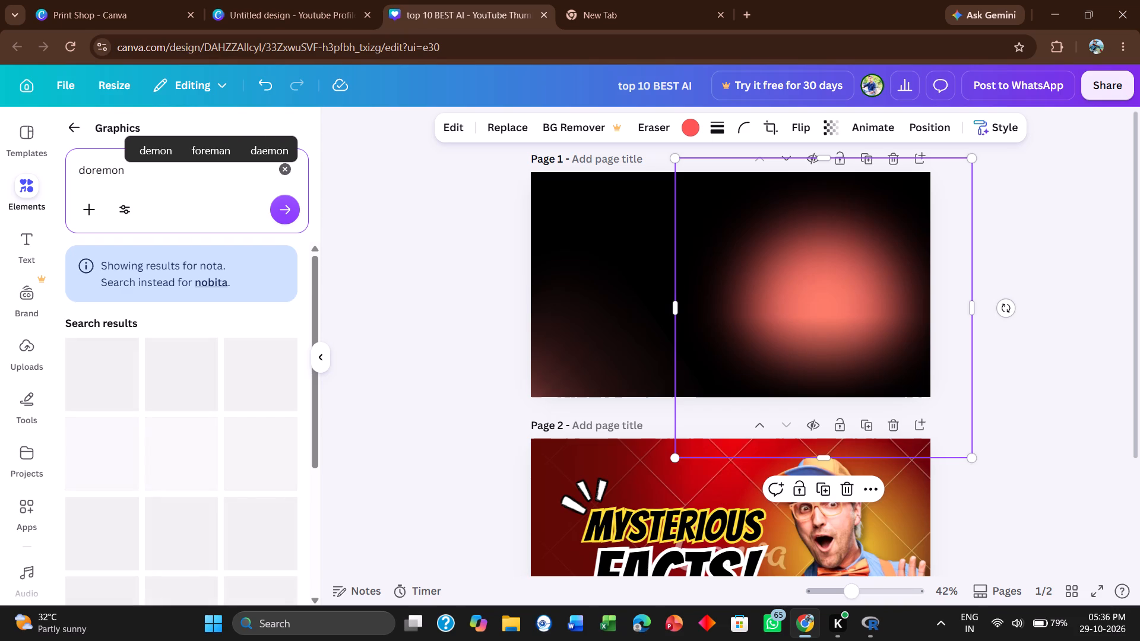
key("Return")
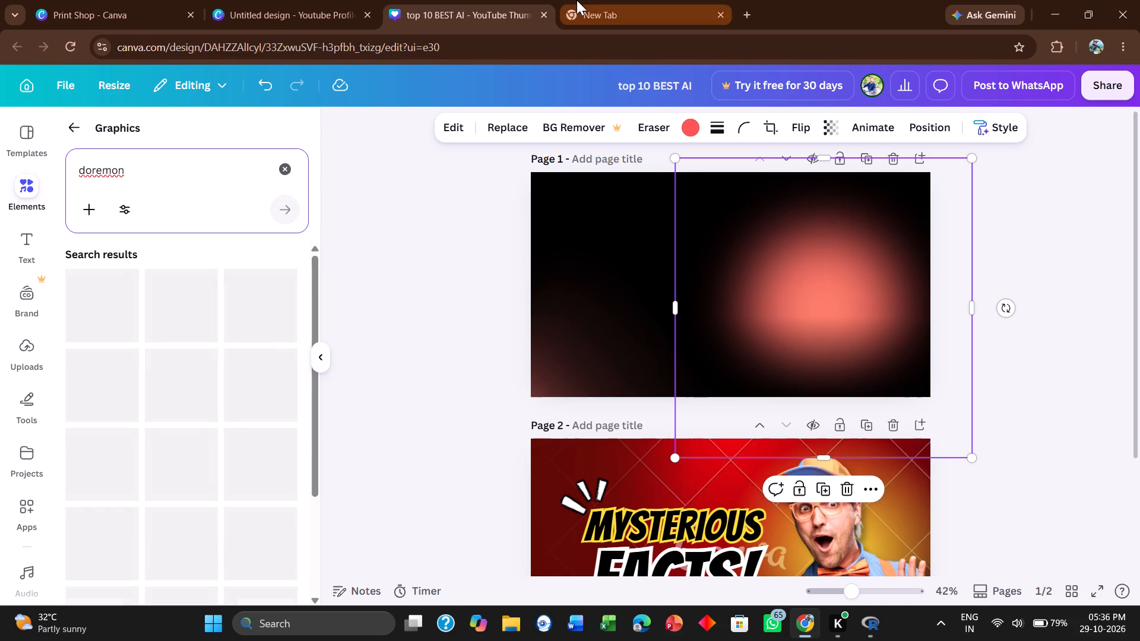
Check the YouTube Profile Picture templates and the Presentations and Websites design types, and return to the "doremon" search in the thumbnail design.
left_click(295, 3)
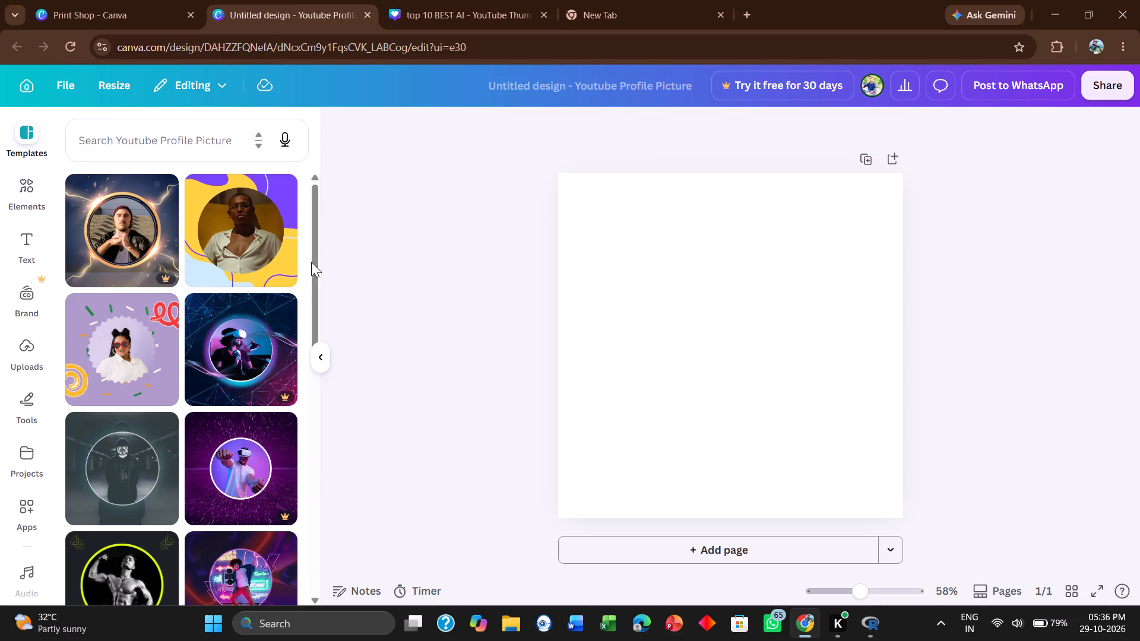
scroll(216, 266, "down", 1)
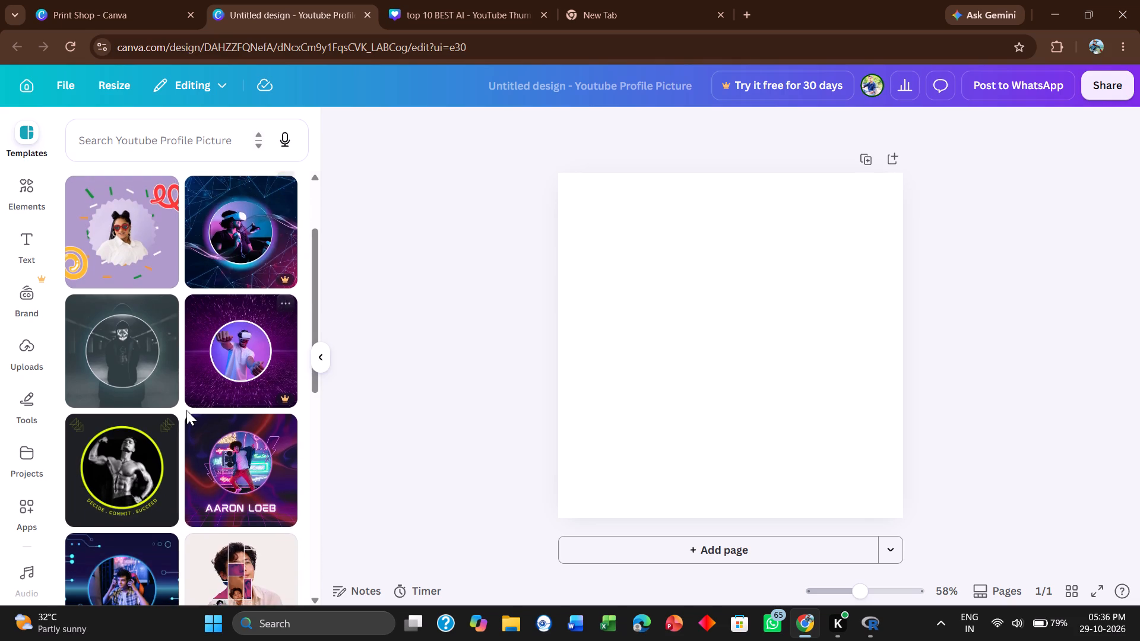
scroll(186, 410, "down", 5)
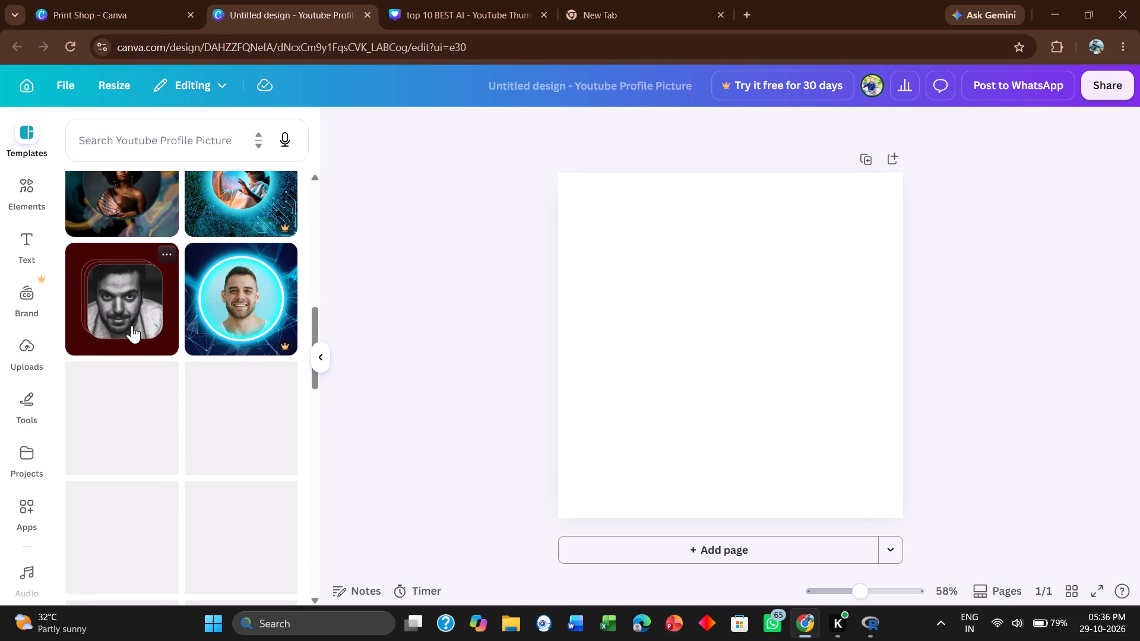
scroll(12, 217, "down", 1)
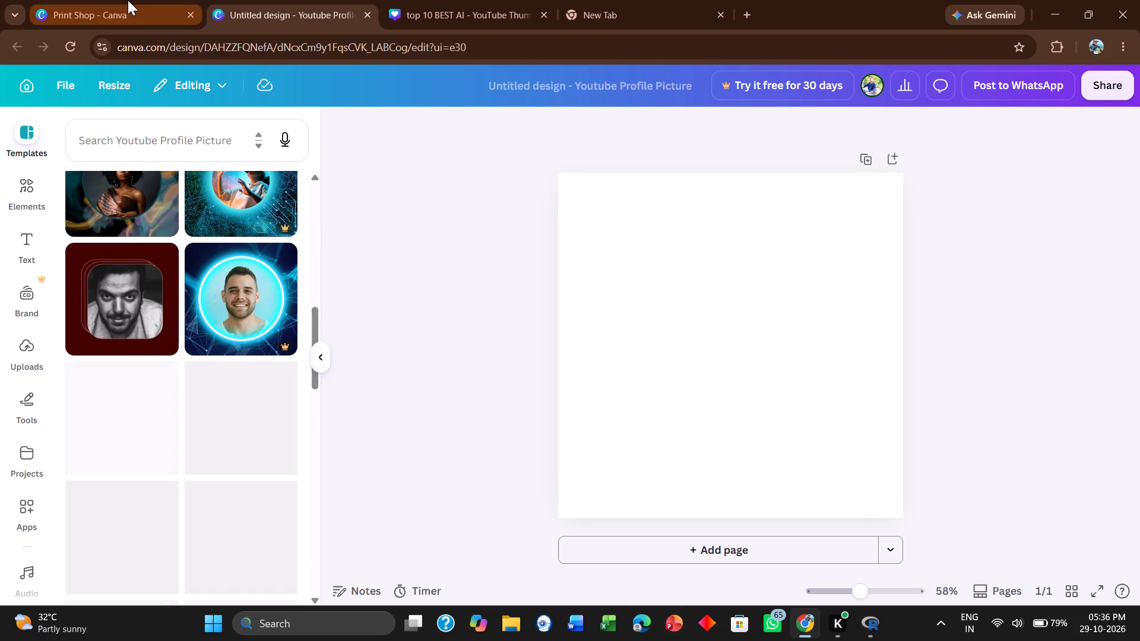
double_click(128, 0)
scroll(541, 381, "down", 3)
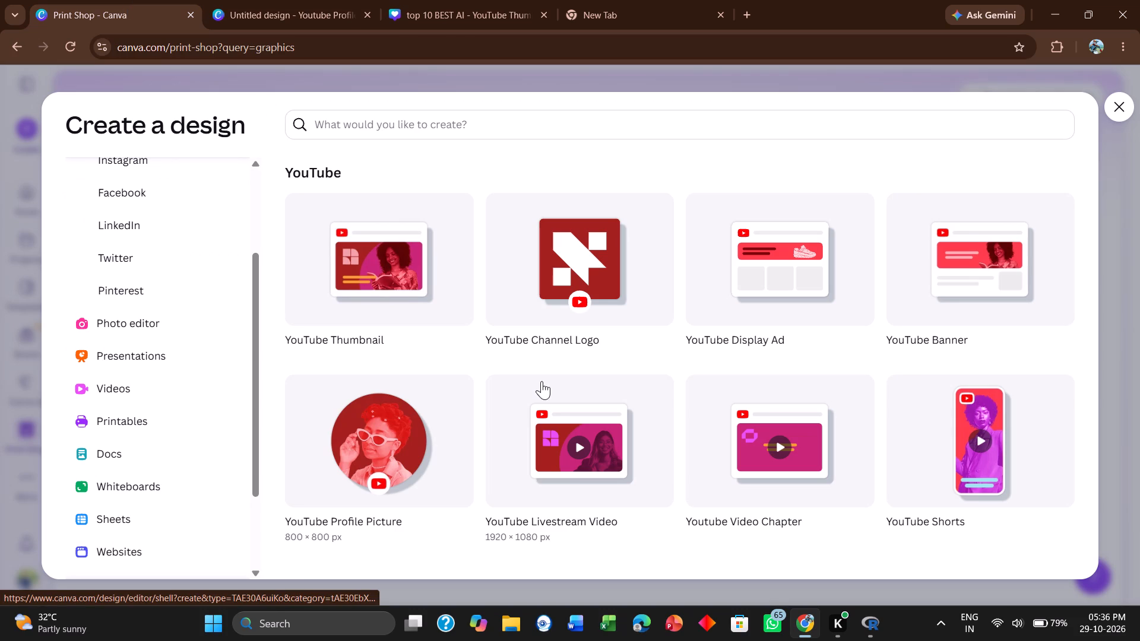
left_click(128, 360)
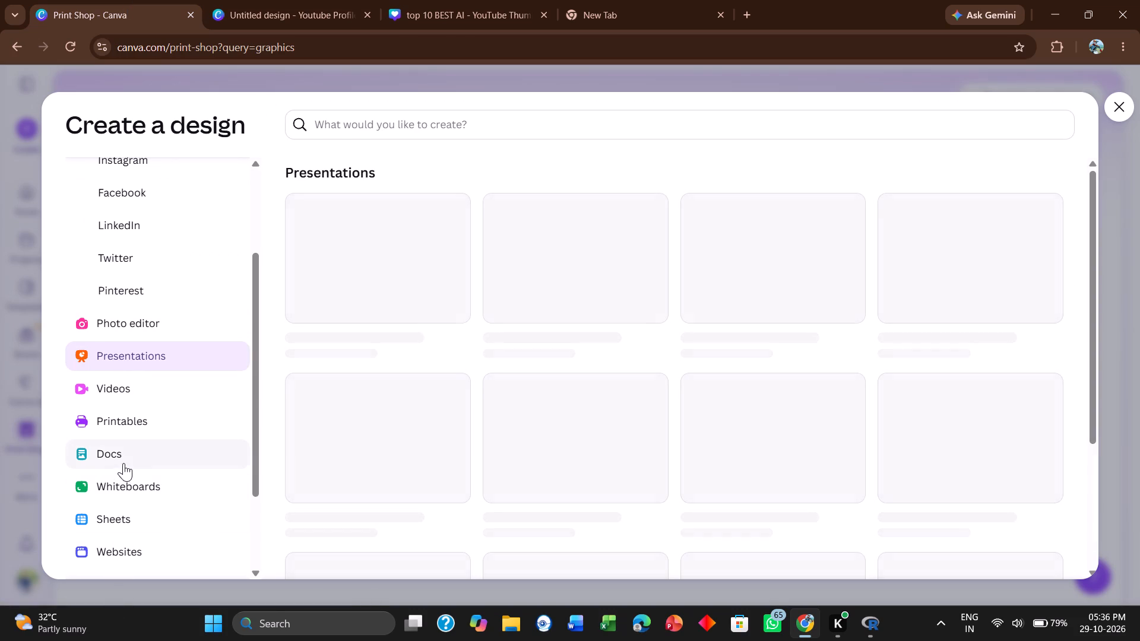
left_click(116, 551)
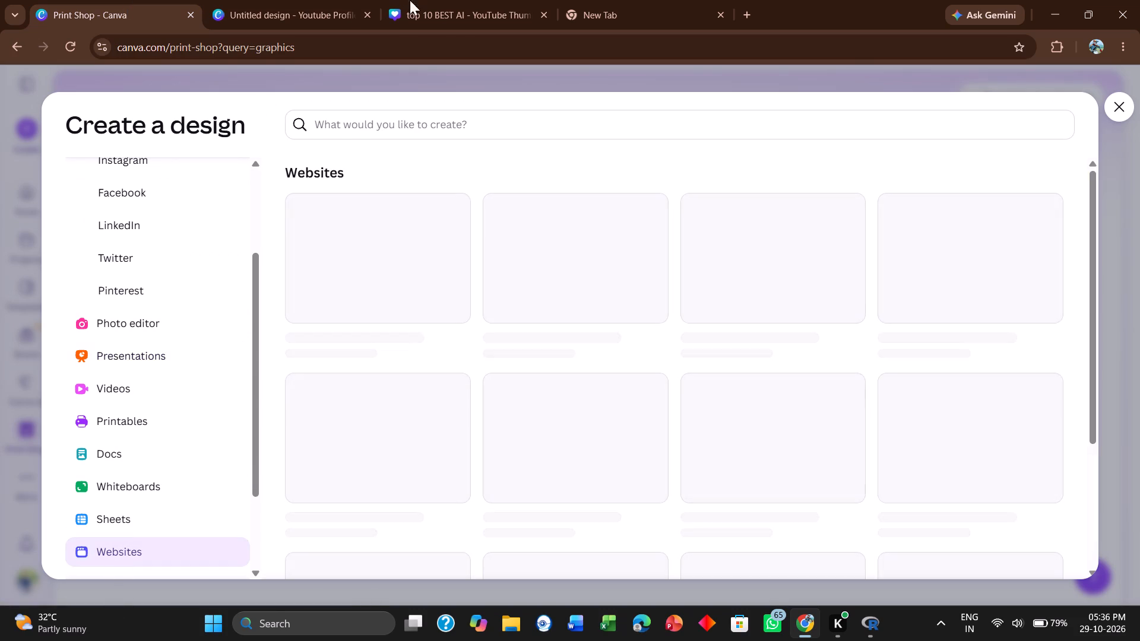
left_click(427, 0)
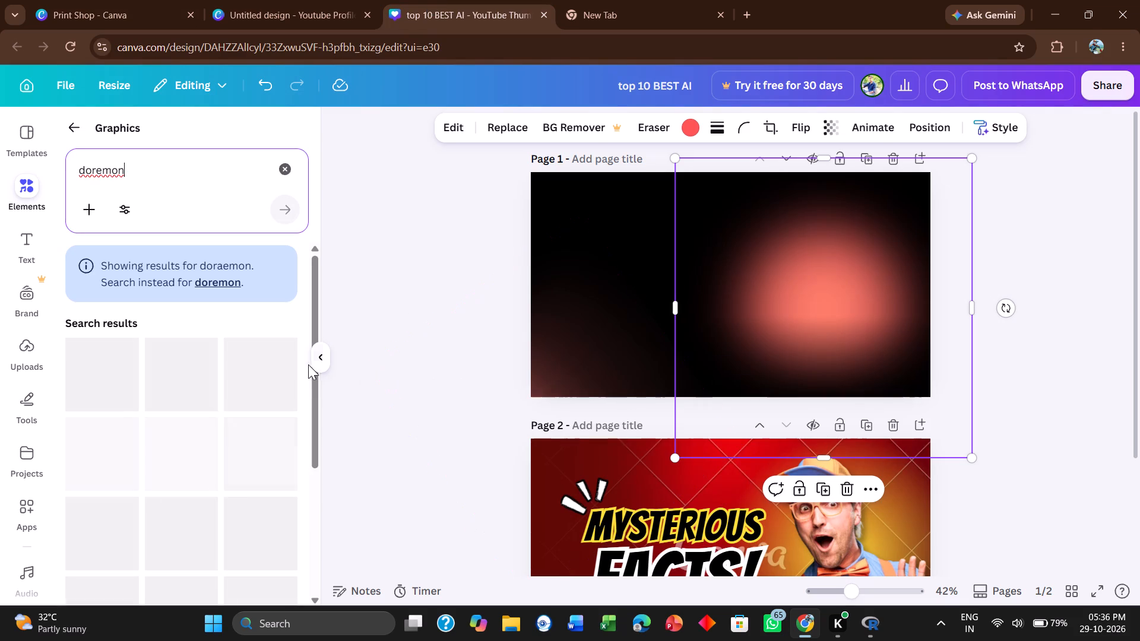
scroll(248, 361, "down", 2)
scroll(248, 361, "up", 5)
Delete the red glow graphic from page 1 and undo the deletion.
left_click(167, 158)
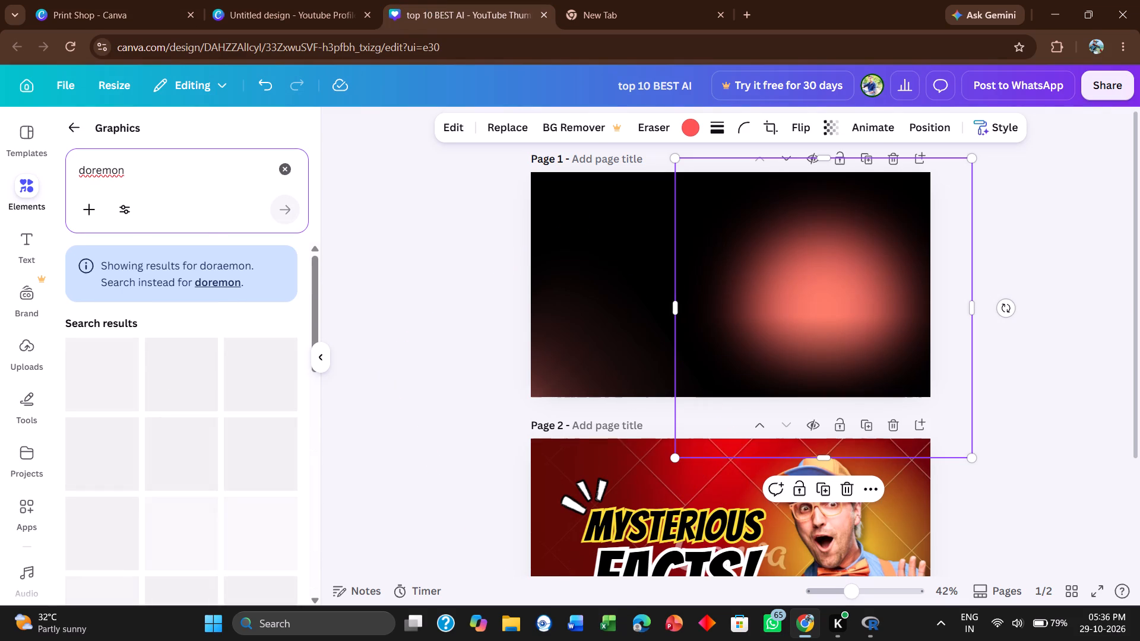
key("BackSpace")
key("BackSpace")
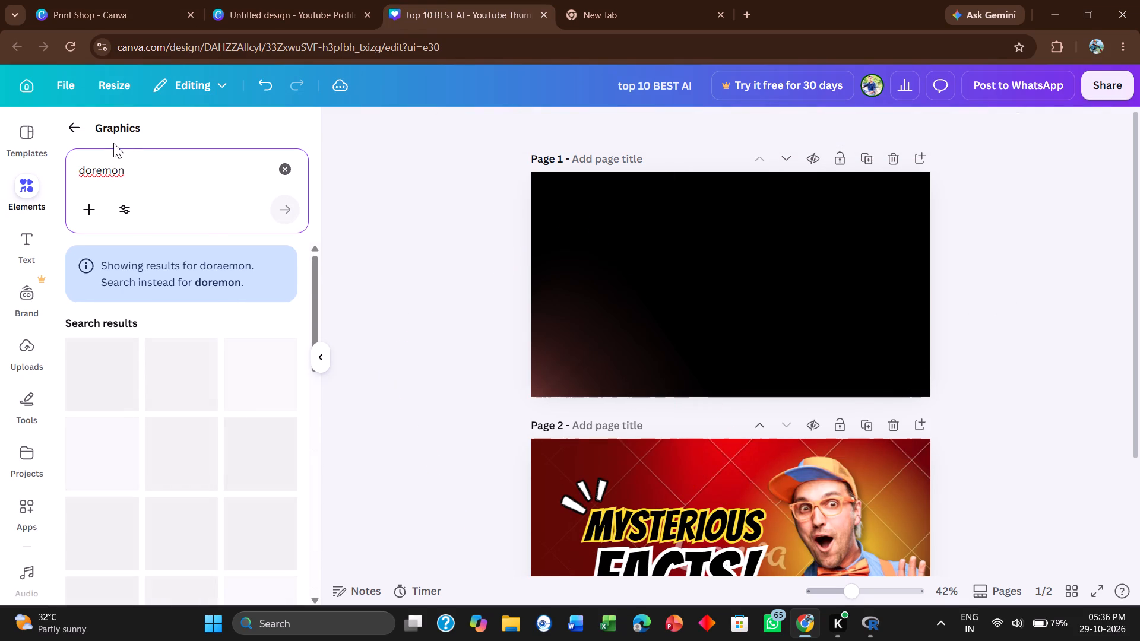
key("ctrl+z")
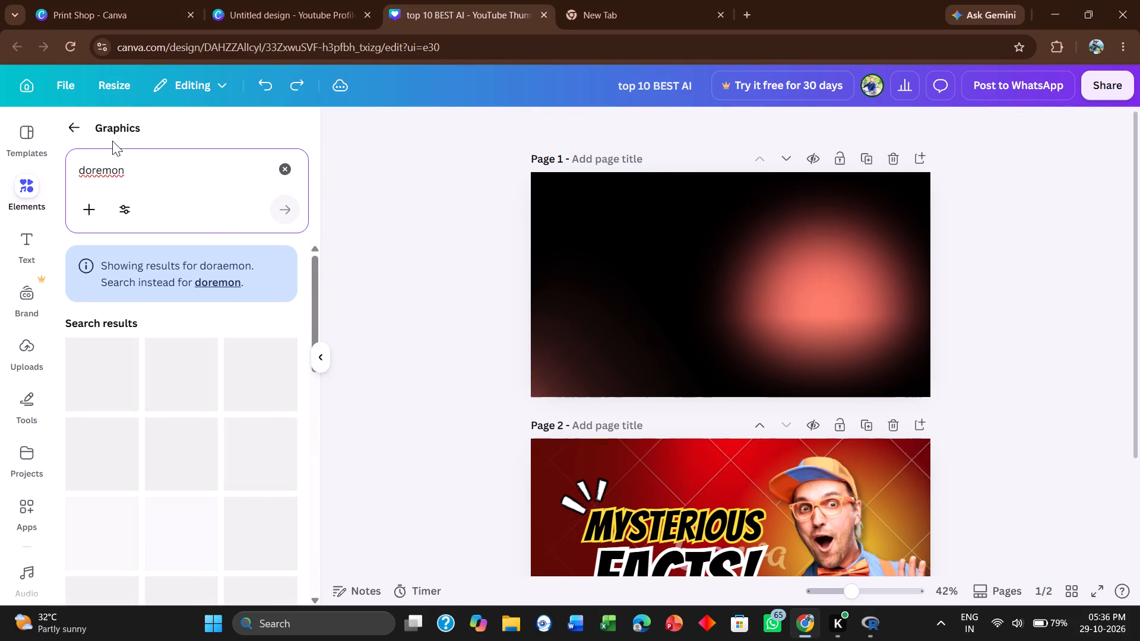
Replace the graphics search query with "Doreamon", run the search and look through the results.
left_click(113, 161)
key("Right")
key("Right")
key("equal")
key("BackSpace")
key("BackSpace")
key("BackSpace")
key("BackSpace")
key("BackSpace")
key("BackSpace")
key("BackSpace")
key("BackSpace")
key("BackSpace")
key("BackSpace")
key("BackSpace")
key("BackSpace")
key("BackSpace")
key("BackSpace")
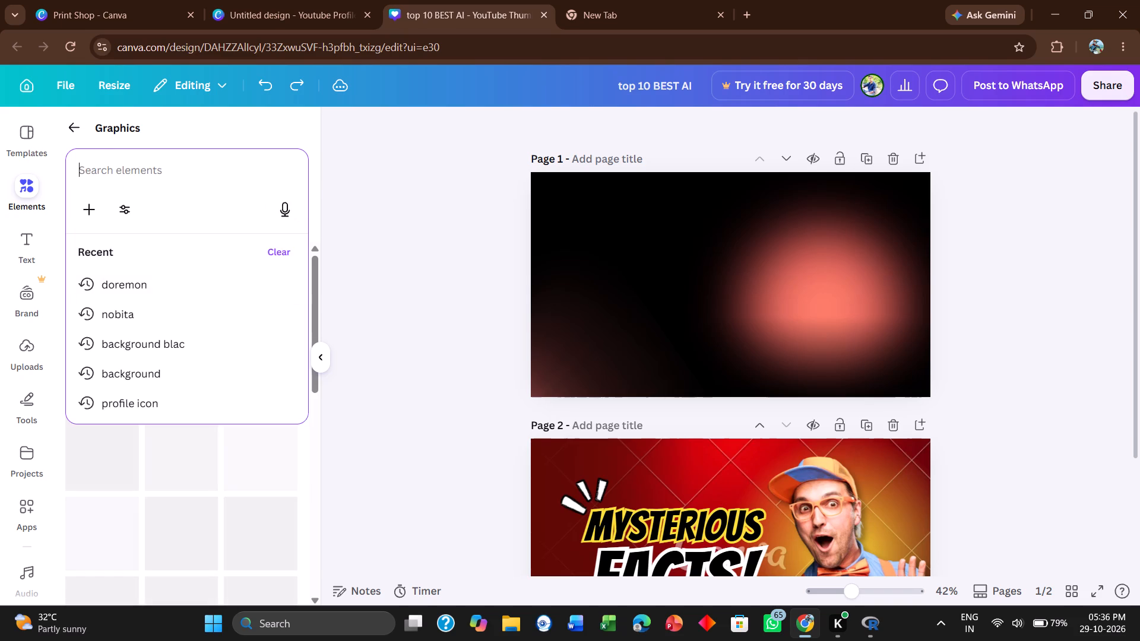
key("d")
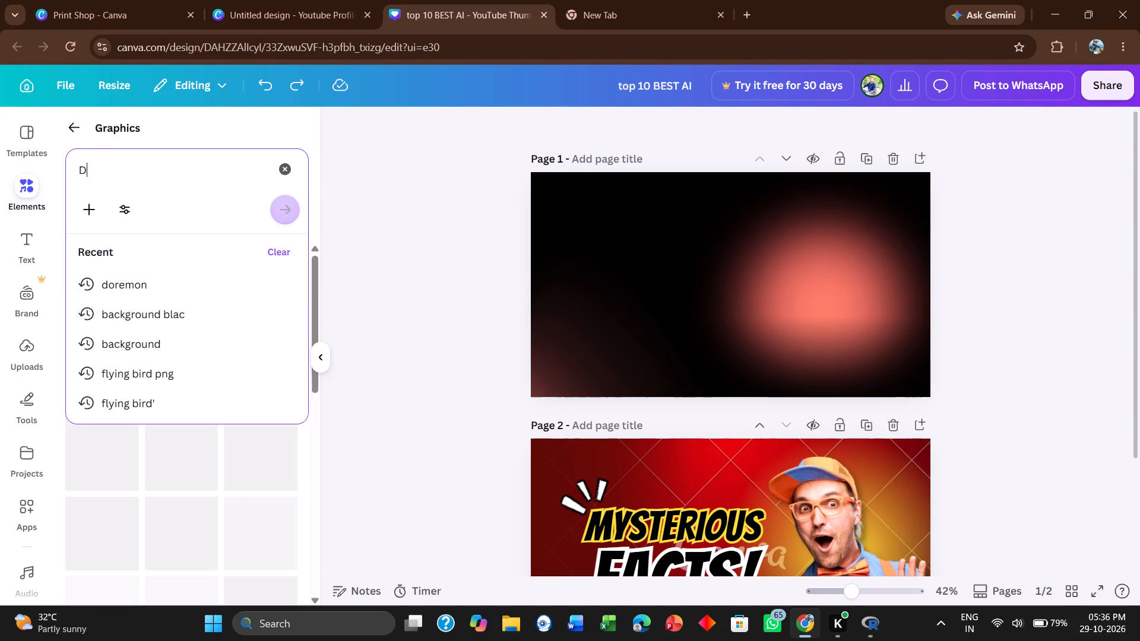
type("ea")
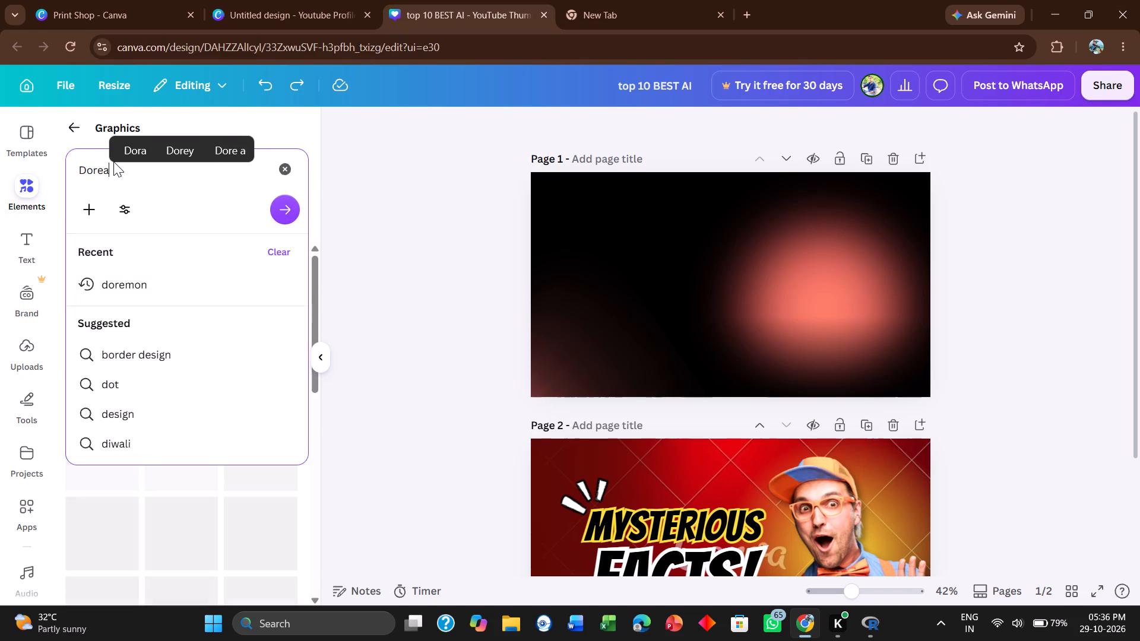
type("mon")
key("Return")
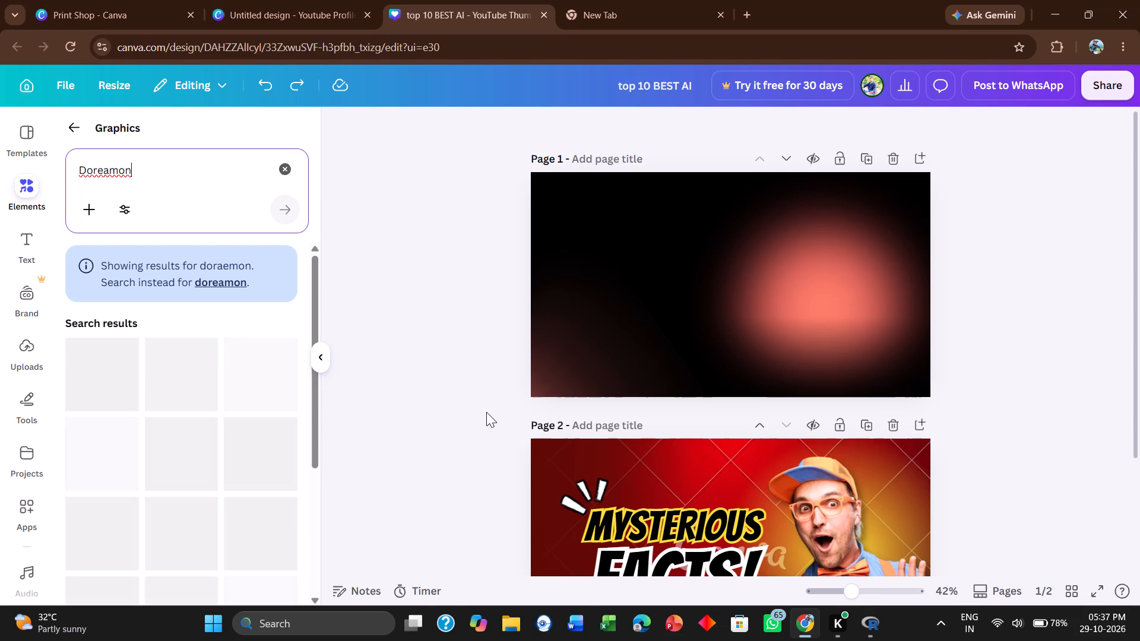
scroll(296, 337, "down", 5)
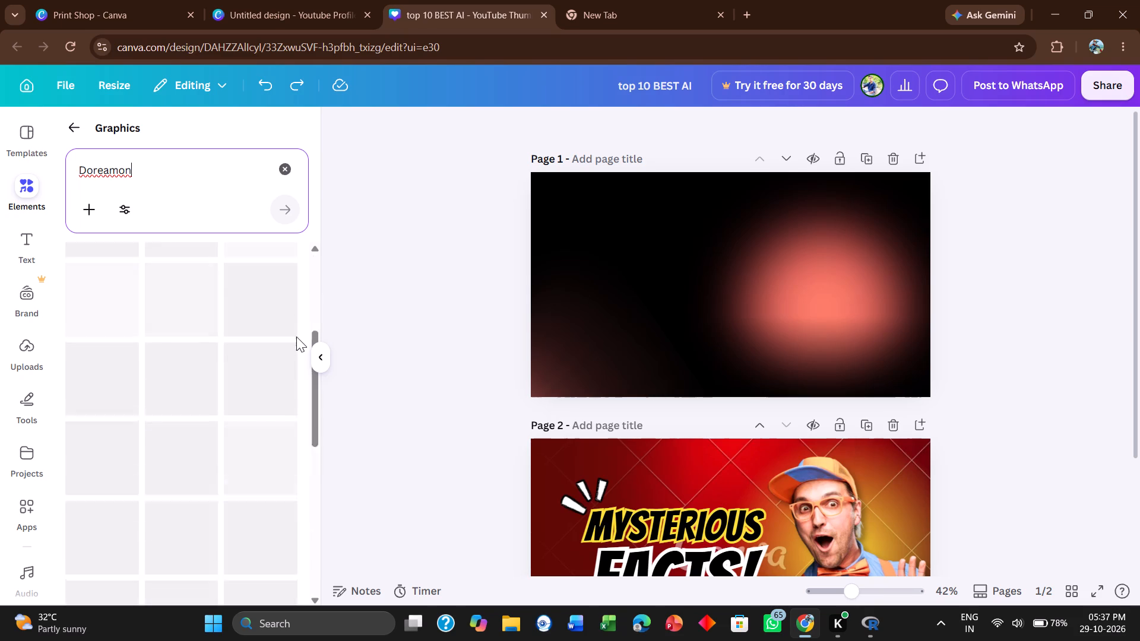
scroll(296, 337, "down", 5)
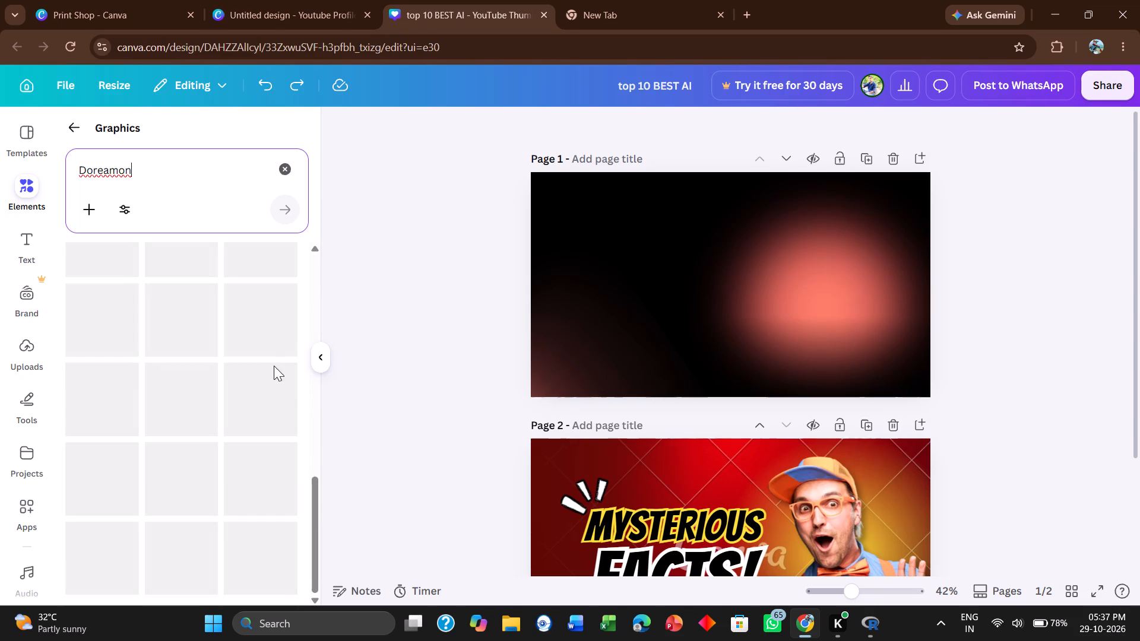
Resize the man photo on page 2 from its top edge to about 665 wide by 770 high.
left_click_drag(855, 499, 806, 267)
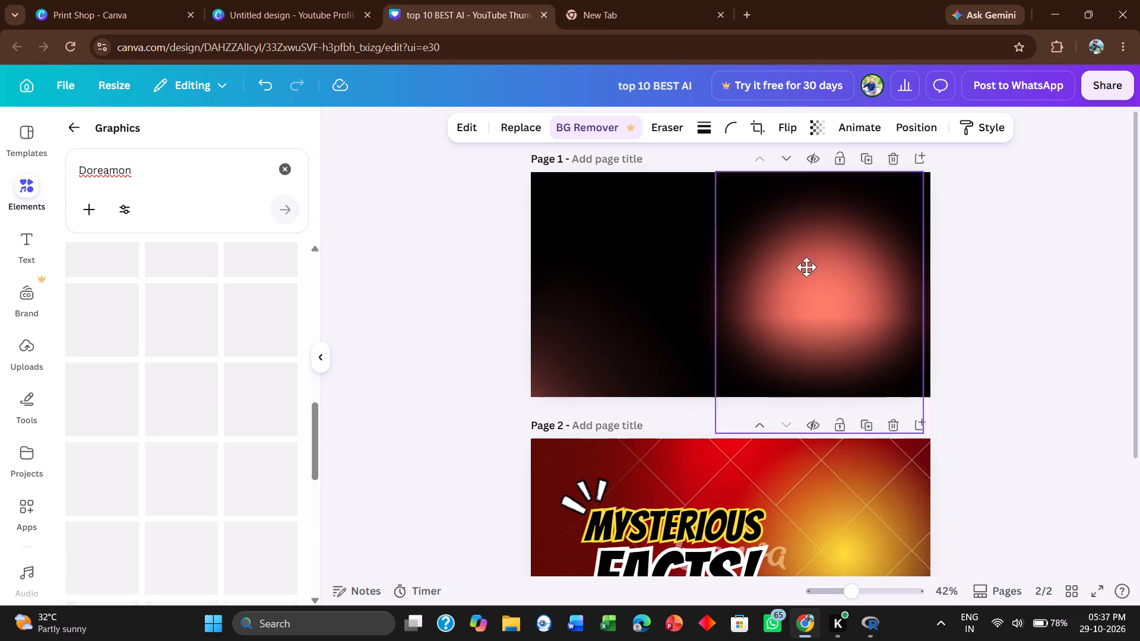
left_click_drag(806, 267, 848, 485)
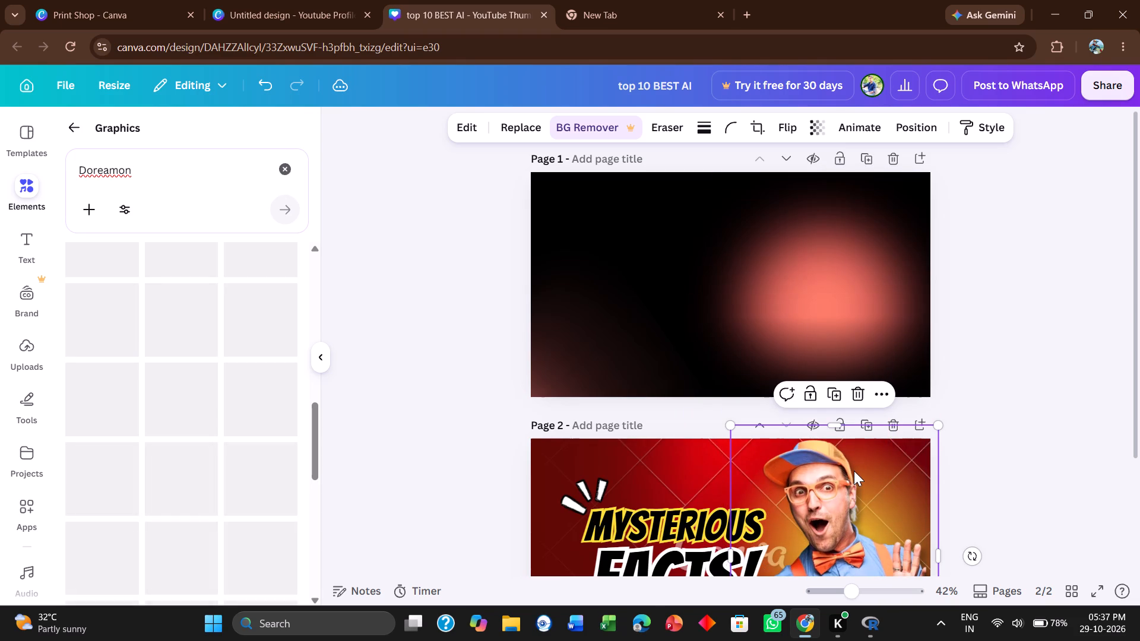
left_click_drag(745, 428, 692, 332)
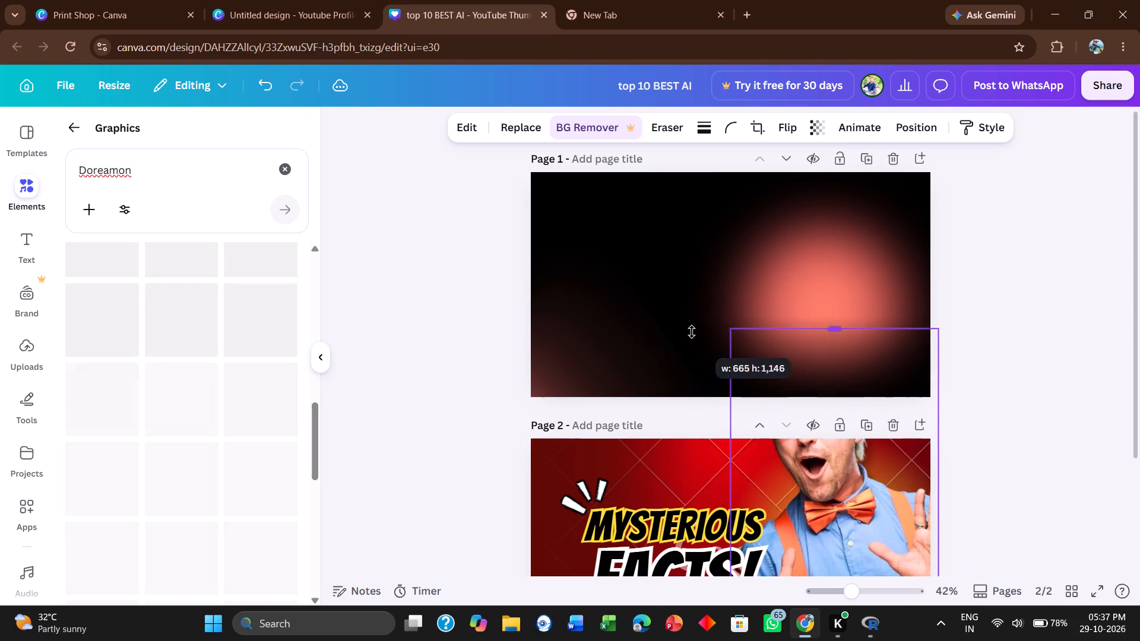
left_click_drag(692, 332, 749, 446)
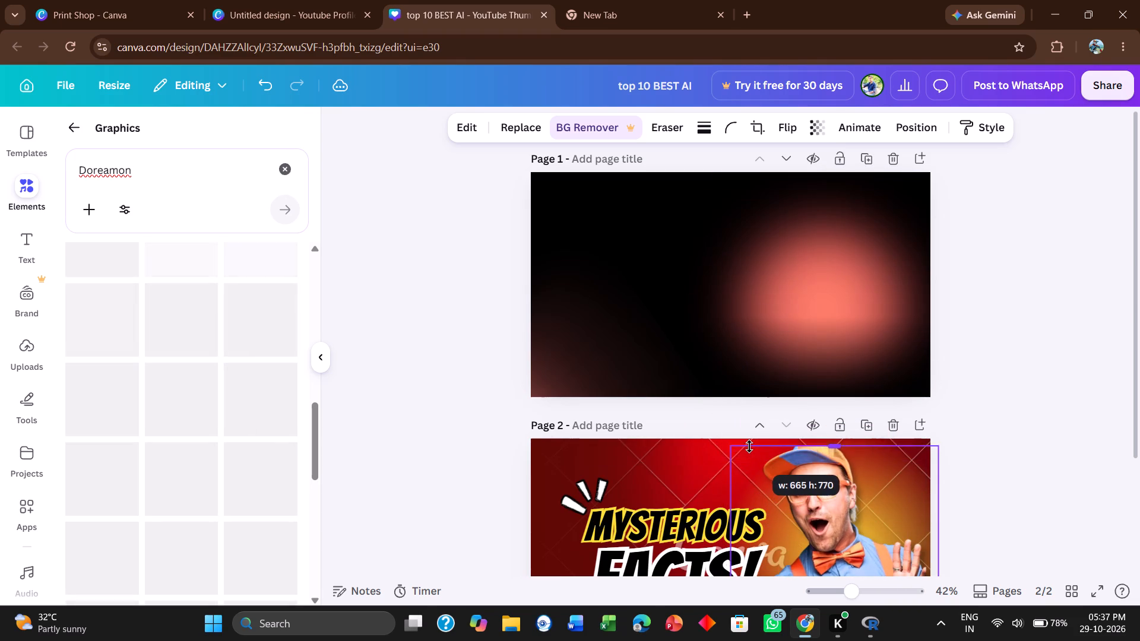
left_click_drag(749, 446, 749, 446)
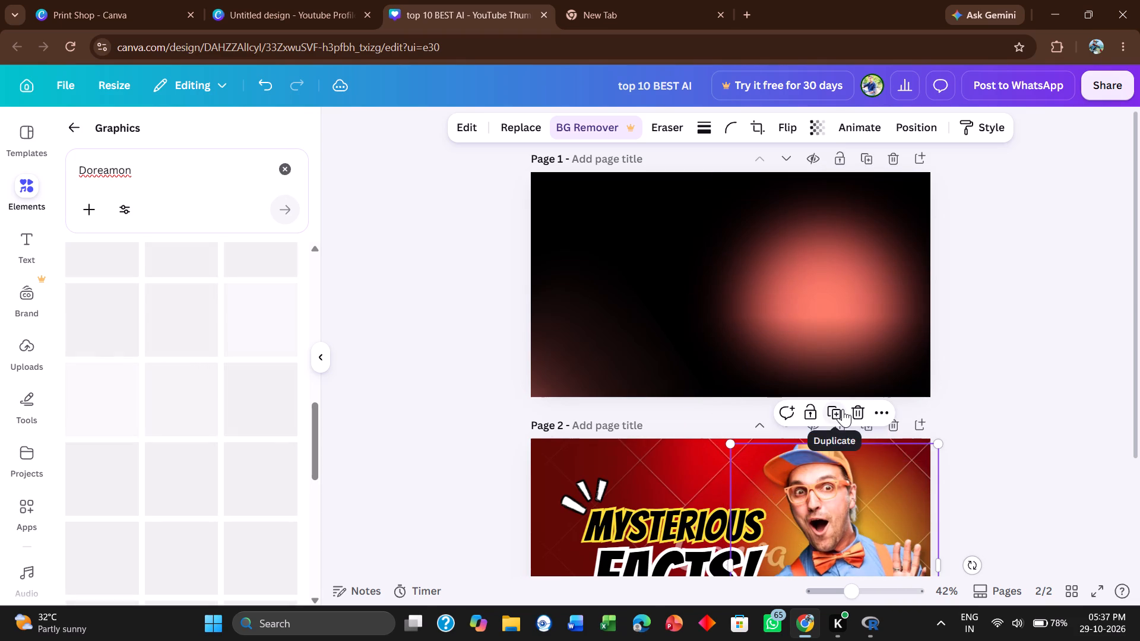
Duplicate the man photo on page 2 and place the copy over the "Mysterious Facts!" title.
left_click(843, 409)
left_click_drag(819, 492, 800, 230)
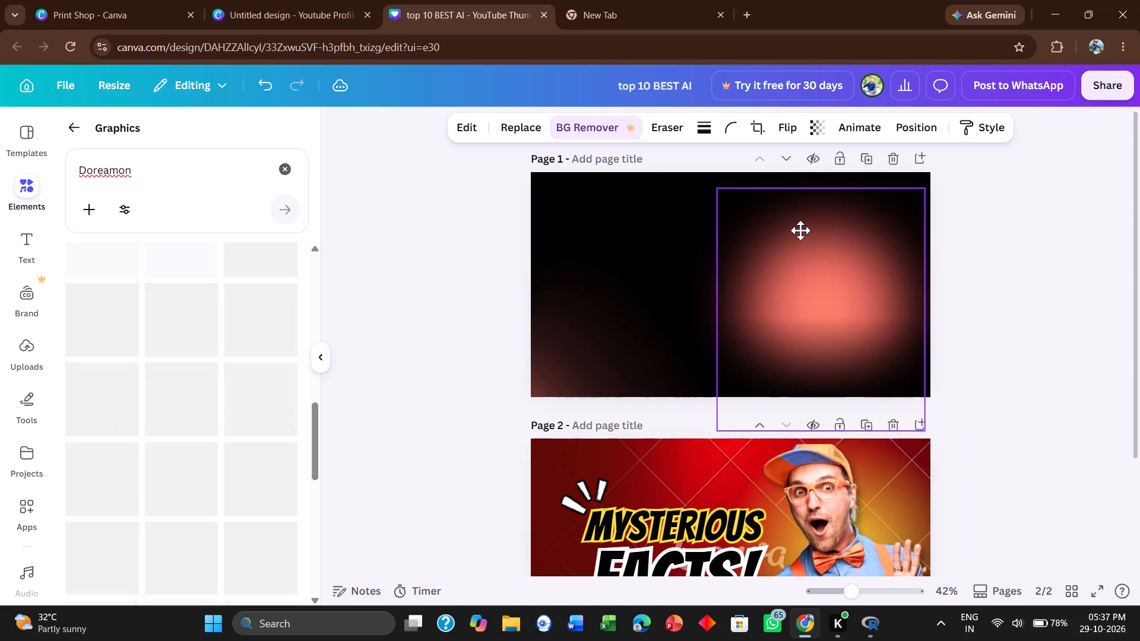
left_click_drag(800, 230, 337, 357)
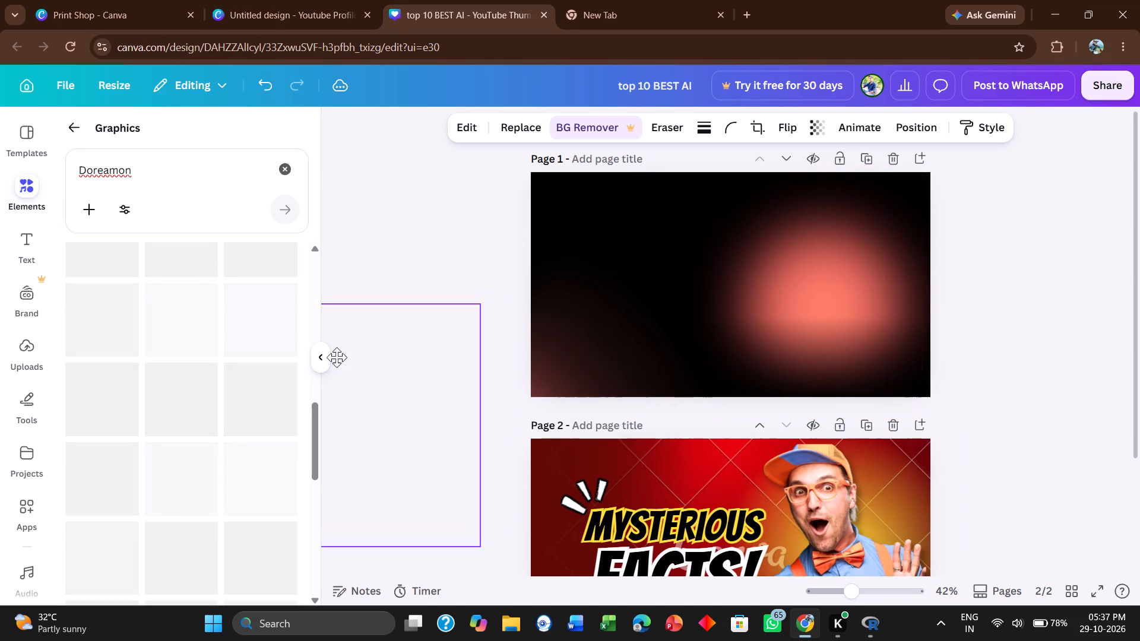
left_click_drag(337, 357, 673, 461)
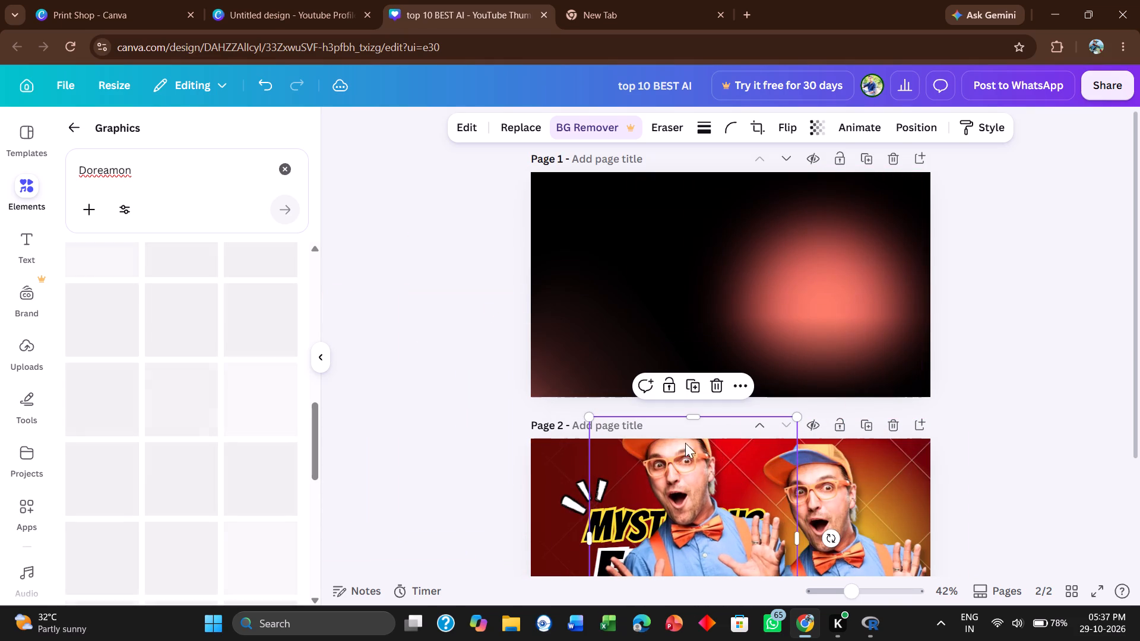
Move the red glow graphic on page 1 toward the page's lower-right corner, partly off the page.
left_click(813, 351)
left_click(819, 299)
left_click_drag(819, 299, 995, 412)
Try the duplicated man photo over page 1, and place it back over the title on page 2.
left_click_drag(670, 464, 746, 248)
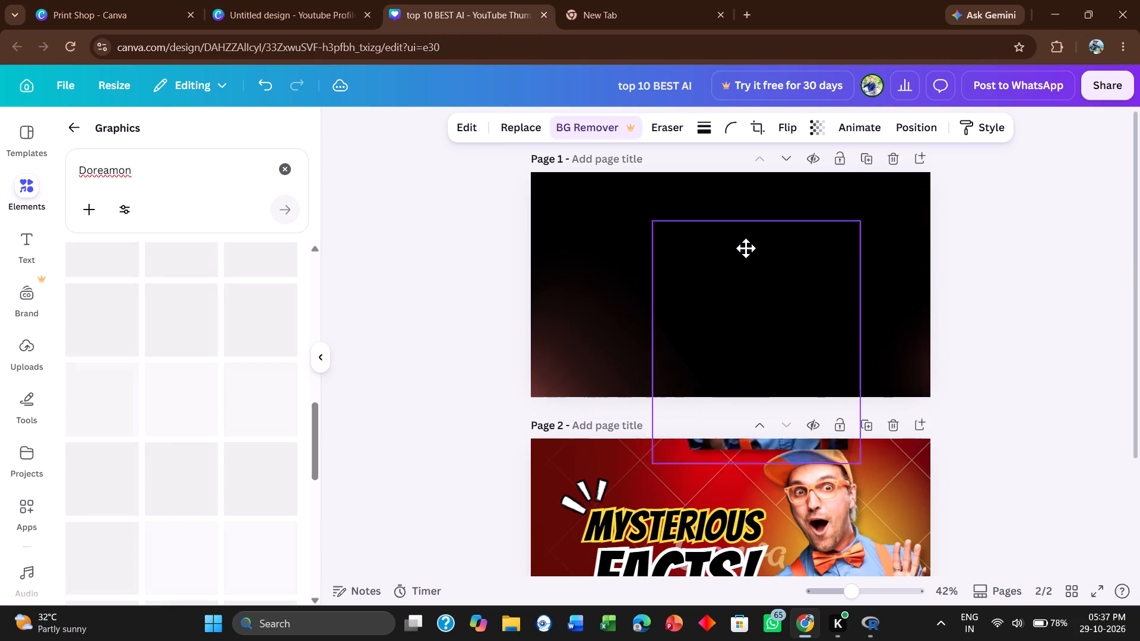
left_click_drag(746, 248, 661, 492)
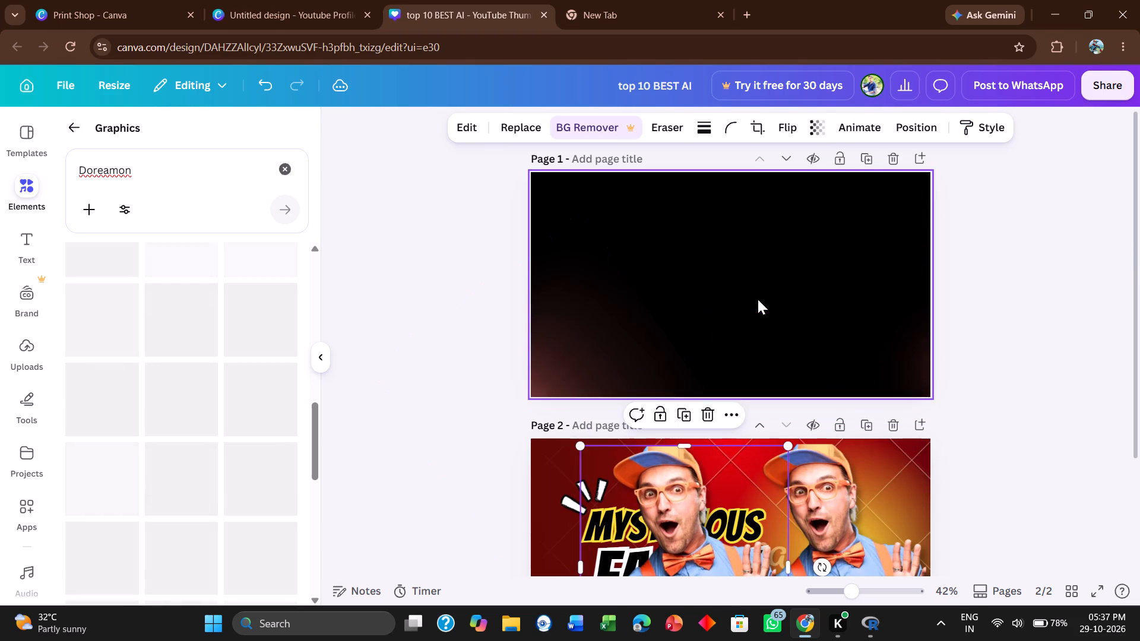
Delete page 1 with the black background, leaving the "Mysterious Facts!" page.
left_click_drag(758, 299, 832, 313)
double_click(708, 267)
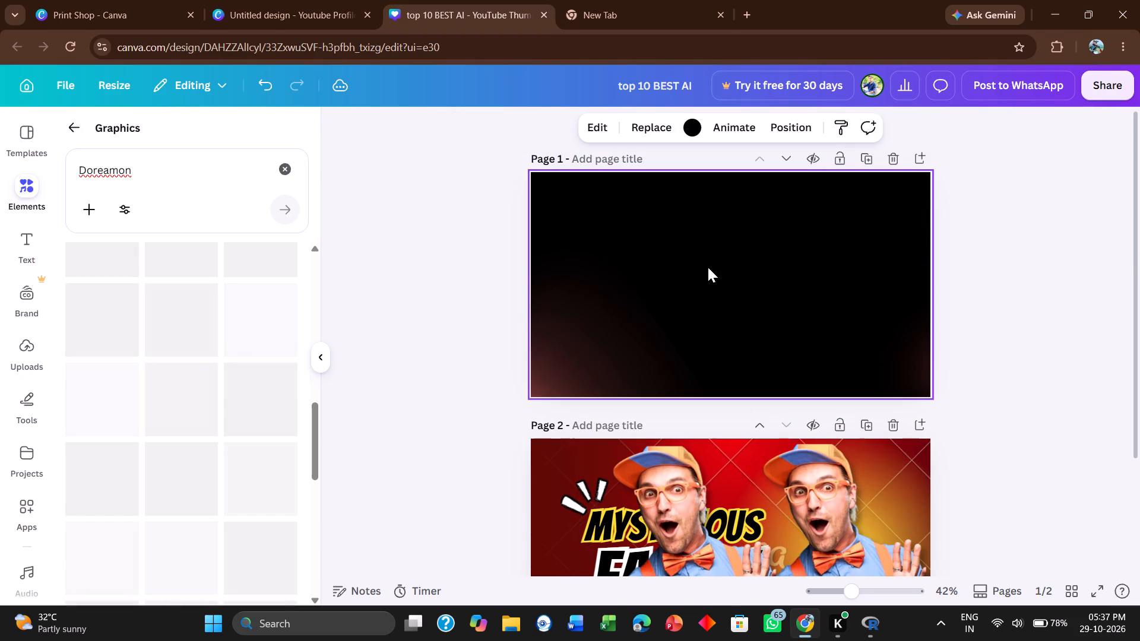
left_click(708, 267)
left_click(887, 164)
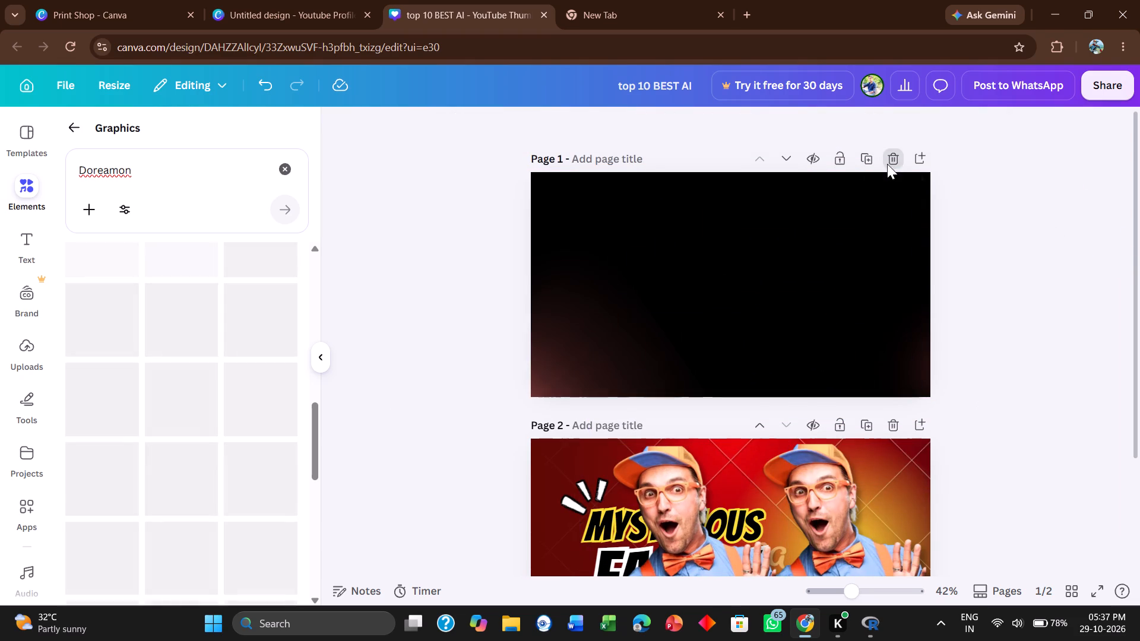
left_click(727, 350)
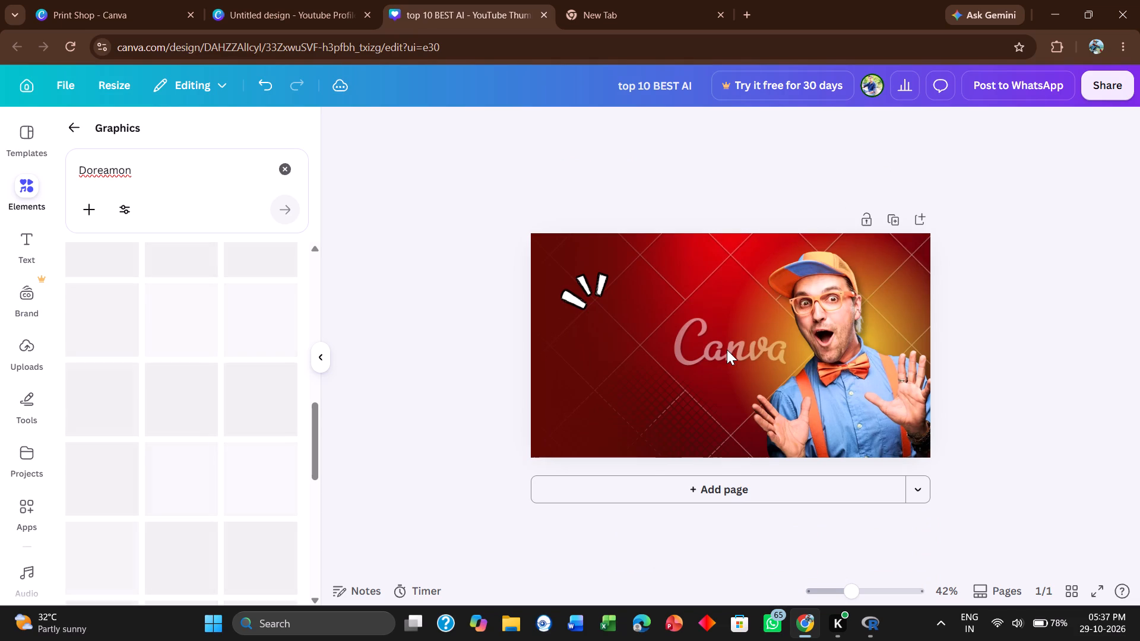
Add a blank page after the "Mysterious Facts!" page and apply the "Digital Marketing Webinar" template to it.
left_click(723, 485)
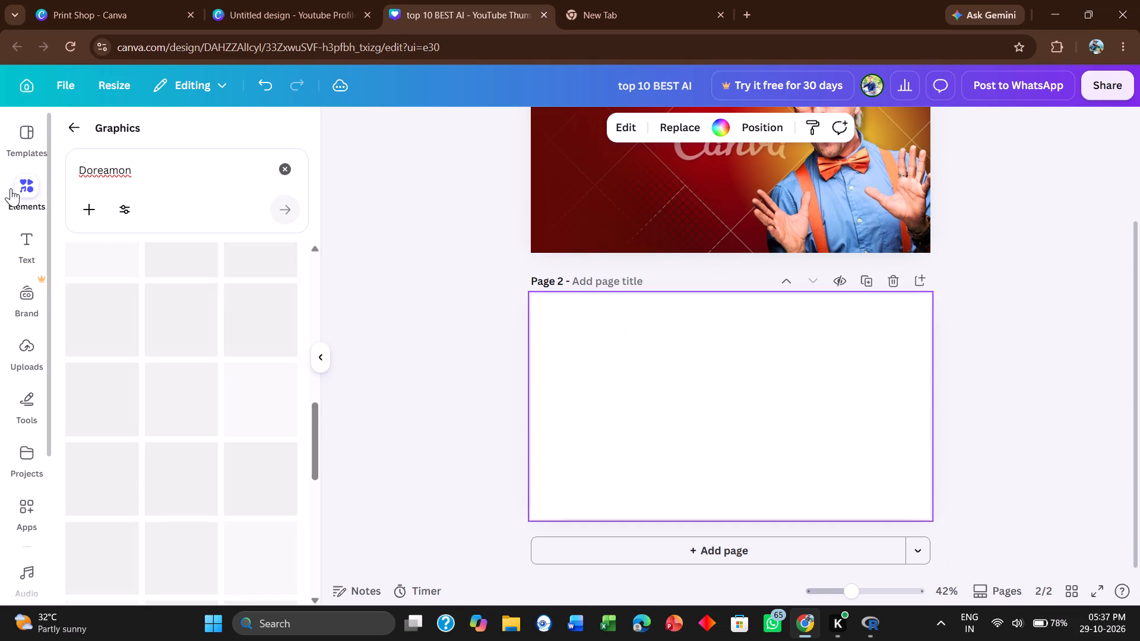
left_click(29, 126)
scroll(134, 445, "down", 1)
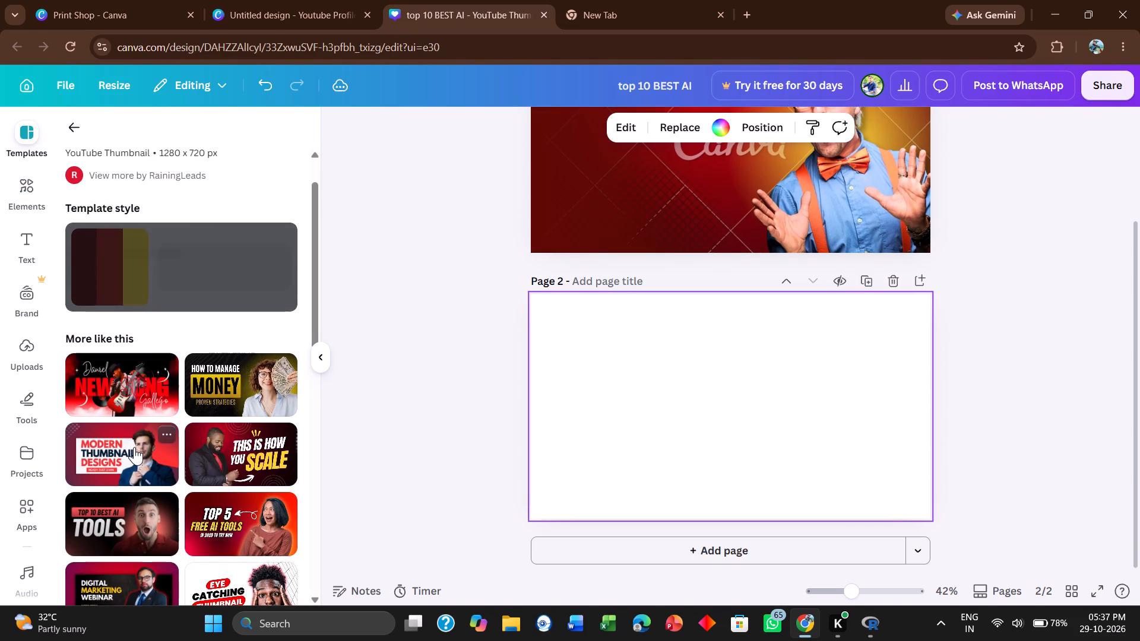
scroll(131, 460, "down", 4)
scroll(131, 460, "up", 1)
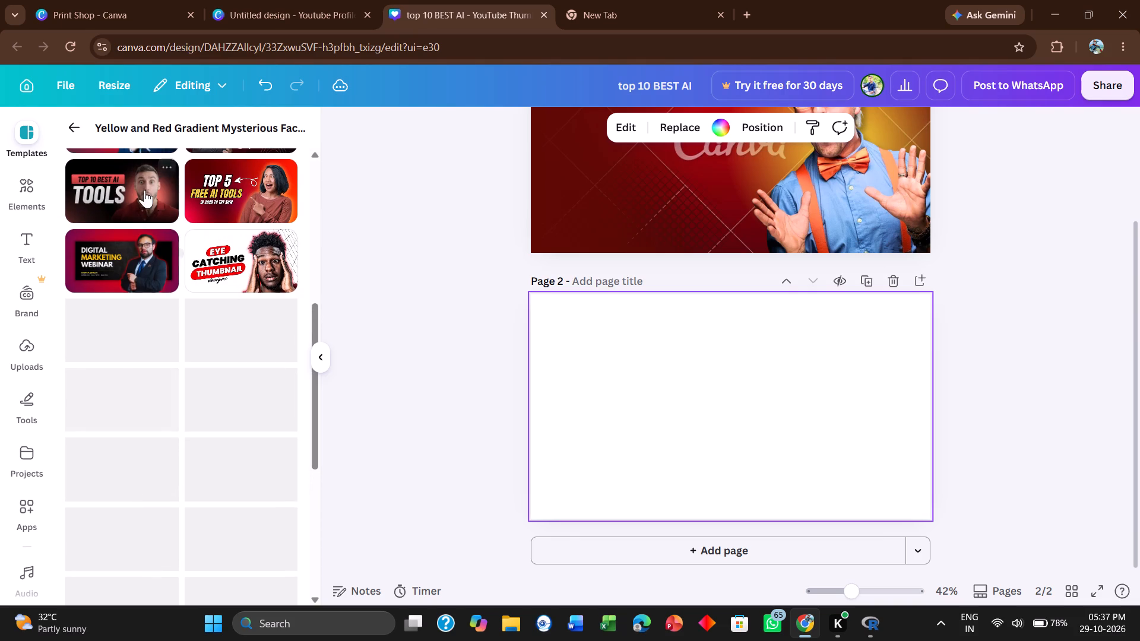
left_click(128, 240)
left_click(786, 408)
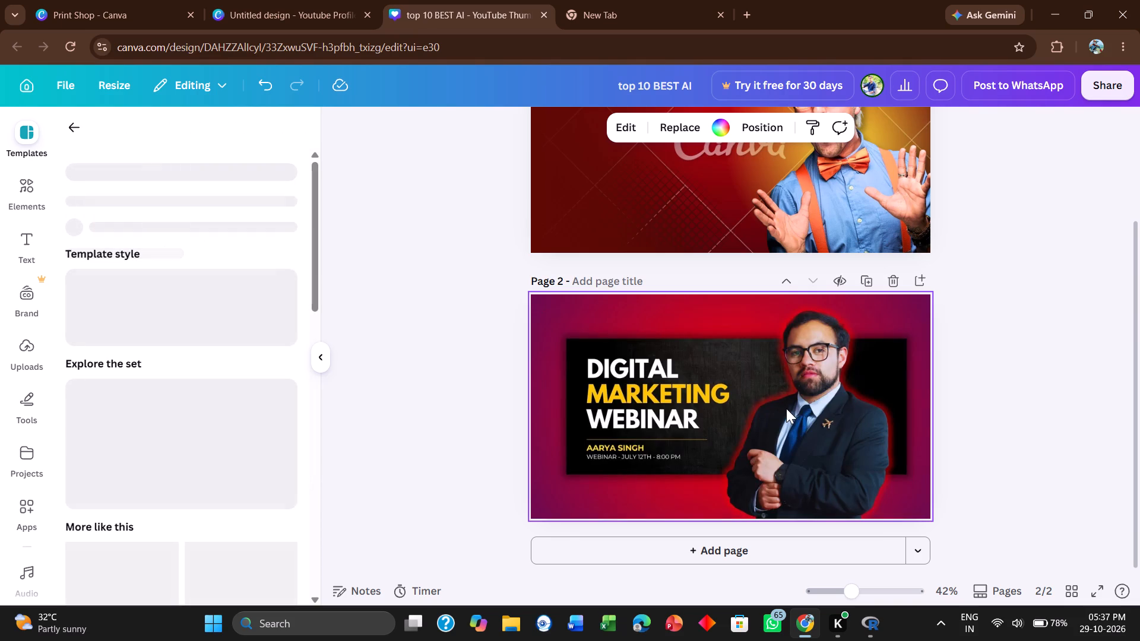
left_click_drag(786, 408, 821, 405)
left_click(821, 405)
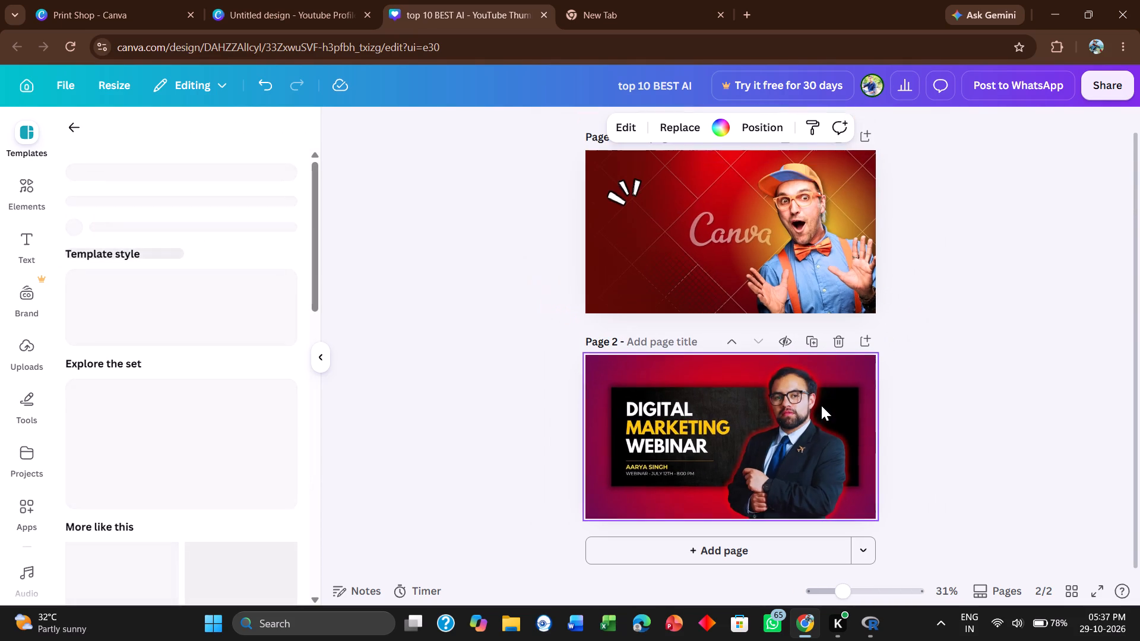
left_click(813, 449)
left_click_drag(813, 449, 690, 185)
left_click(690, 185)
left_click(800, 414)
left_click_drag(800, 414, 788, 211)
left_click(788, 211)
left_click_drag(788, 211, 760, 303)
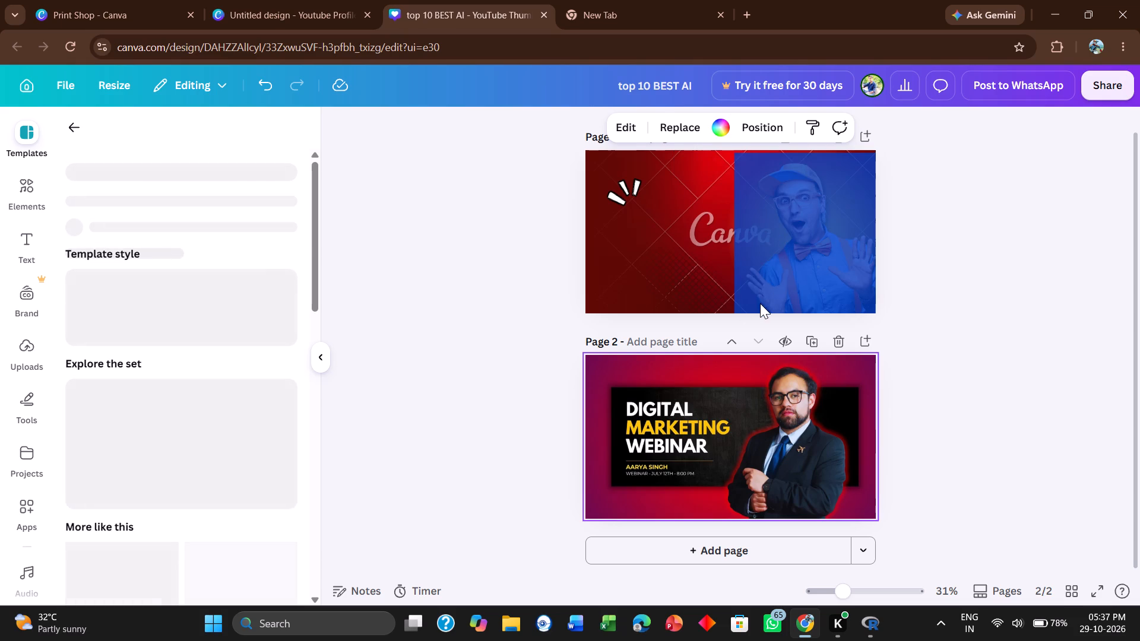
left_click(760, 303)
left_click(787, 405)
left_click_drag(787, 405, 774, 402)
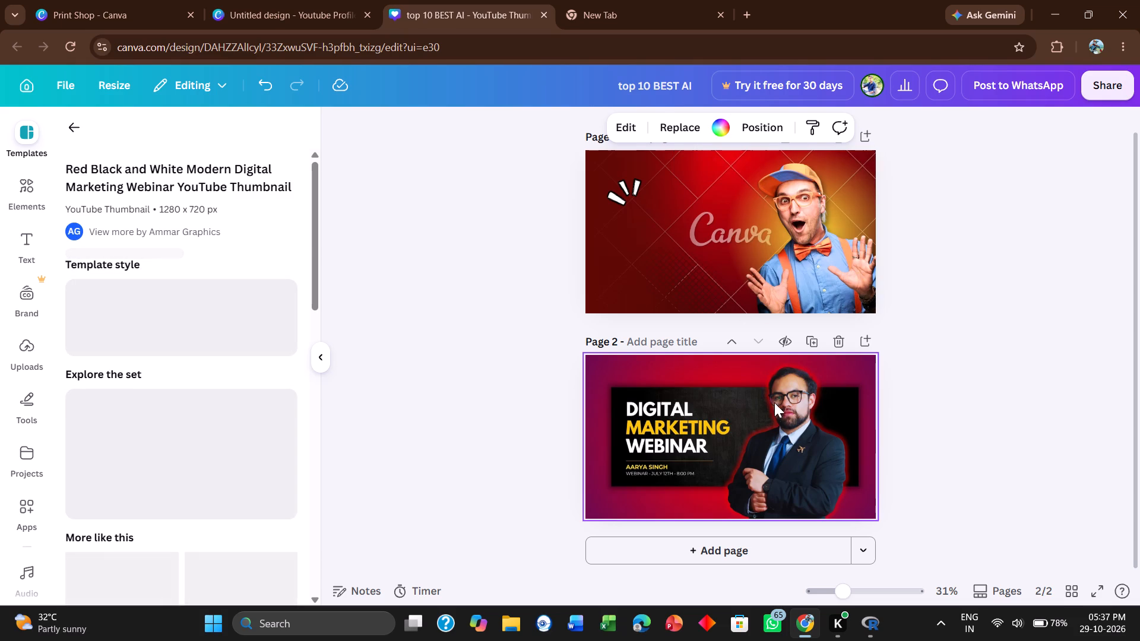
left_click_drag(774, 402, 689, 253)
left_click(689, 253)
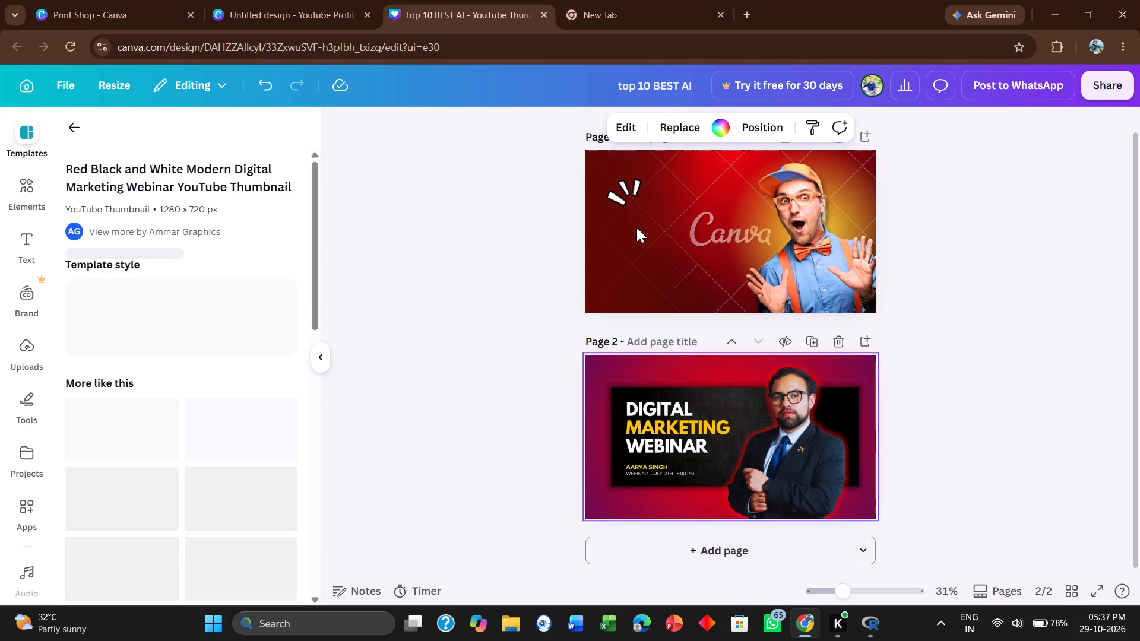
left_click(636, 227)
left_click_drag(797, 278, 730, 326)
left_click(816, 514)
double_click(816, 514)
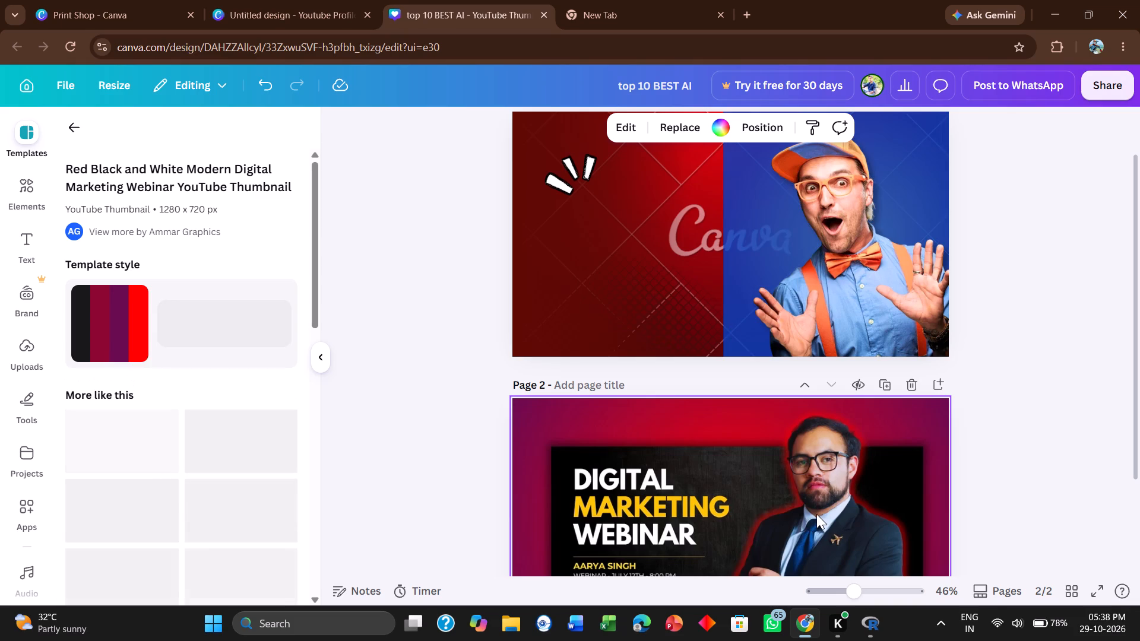
Apply the webinar template's black, purple and red colour style to page 2.
left_click(109, 325)
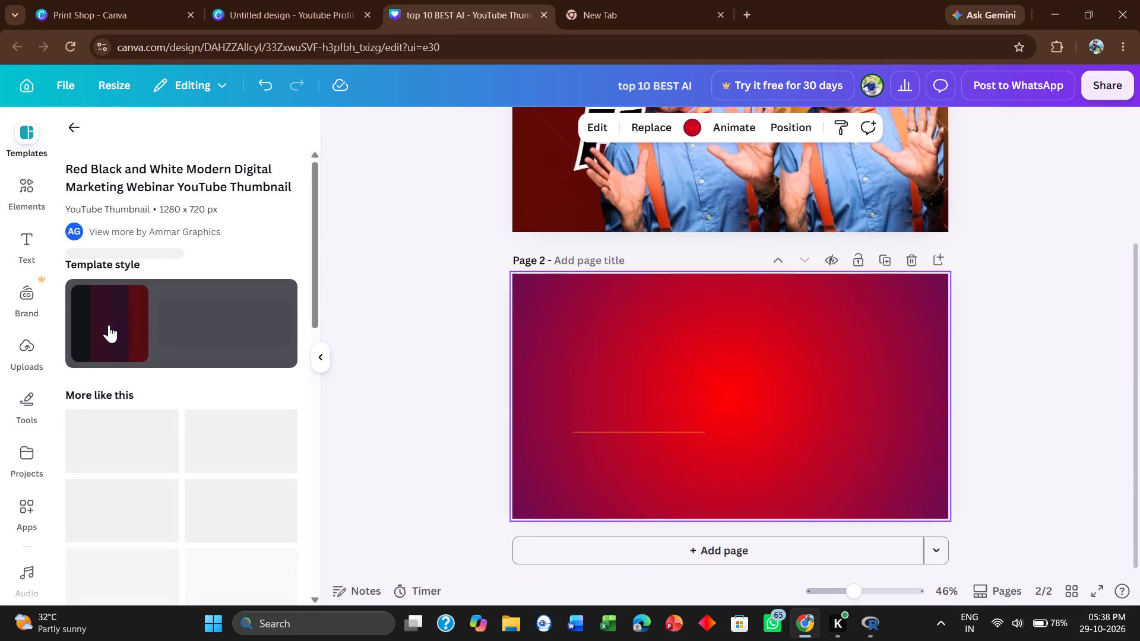
Try the duplicated man photo lower toward page 2, and place it back over the title on page 1.
scroll(562, 357, "up", 2)
left_click_drag(734, 314, 708, 553)
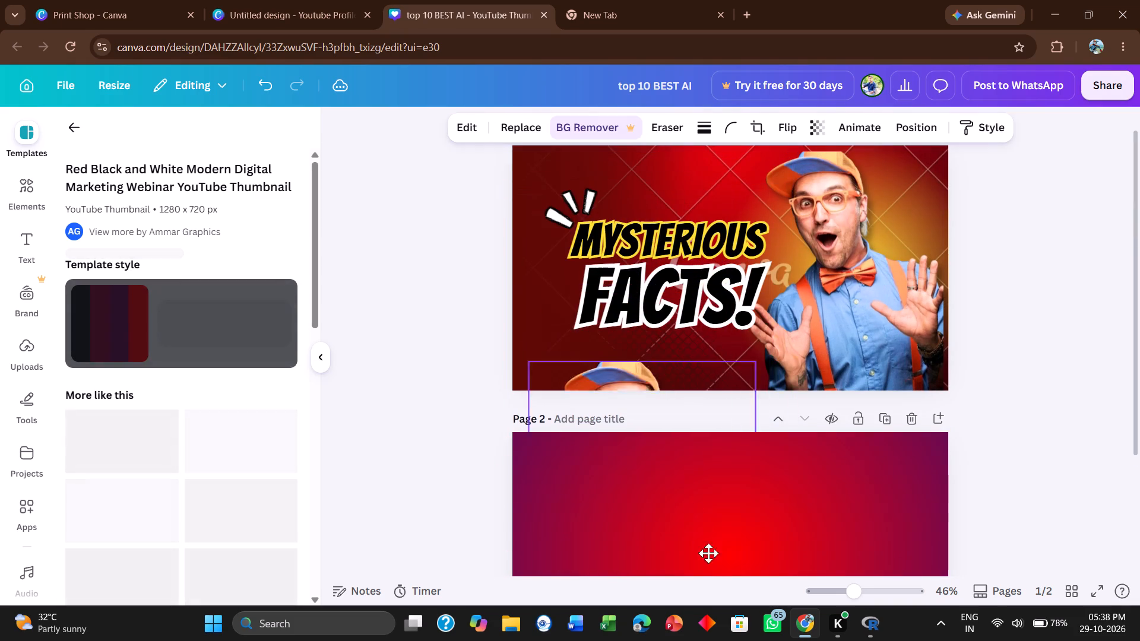
left_click_drag(708, 553, 702, 318)
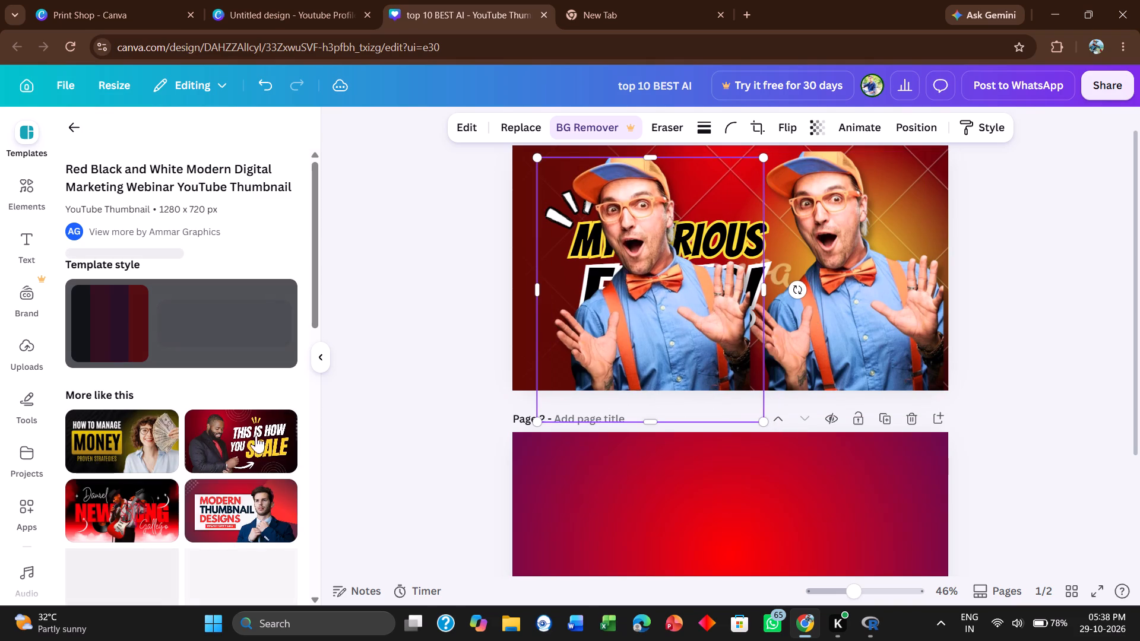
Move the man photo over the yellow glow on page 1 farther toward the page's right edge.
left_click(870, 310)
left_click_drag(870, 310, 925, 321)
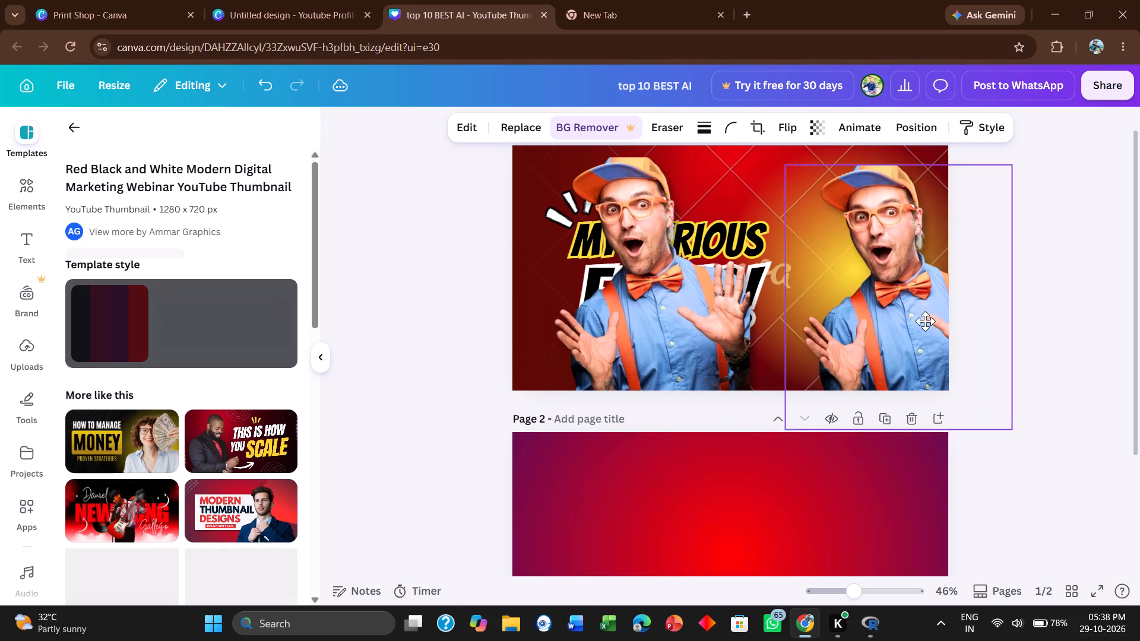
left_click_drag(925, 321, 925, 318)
Delete page 2 with the red and purple gradient background.
left_click(909, 413)
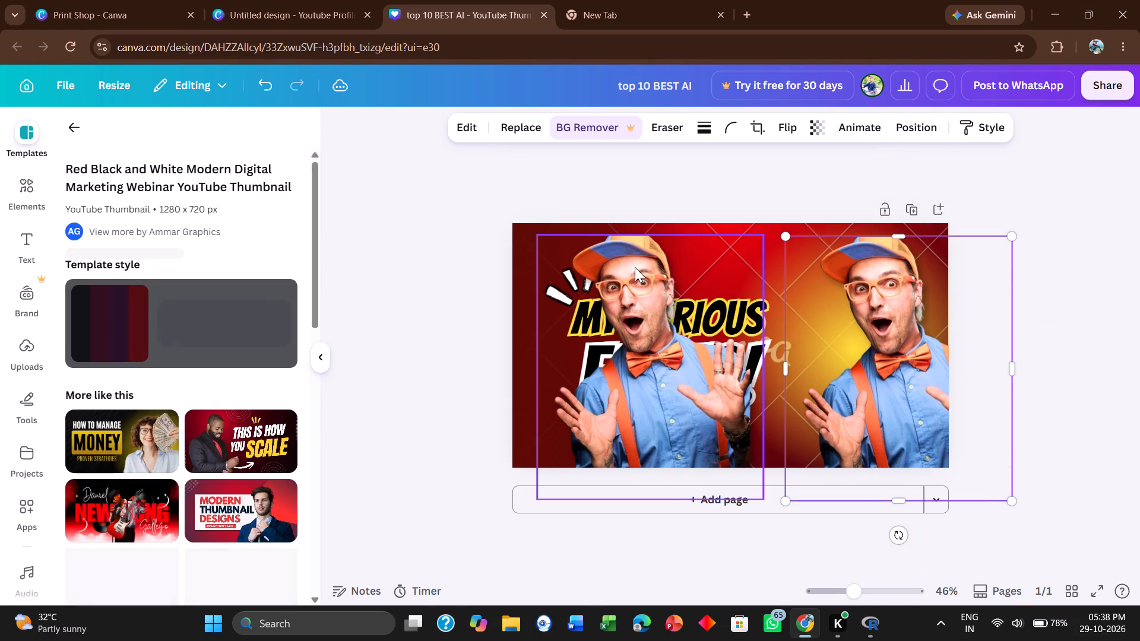
Apply the "How to Manage Money Proven Strategies" template to the remaining page.
scroll(172, 429, "down", 1)
left_click(436, 0)
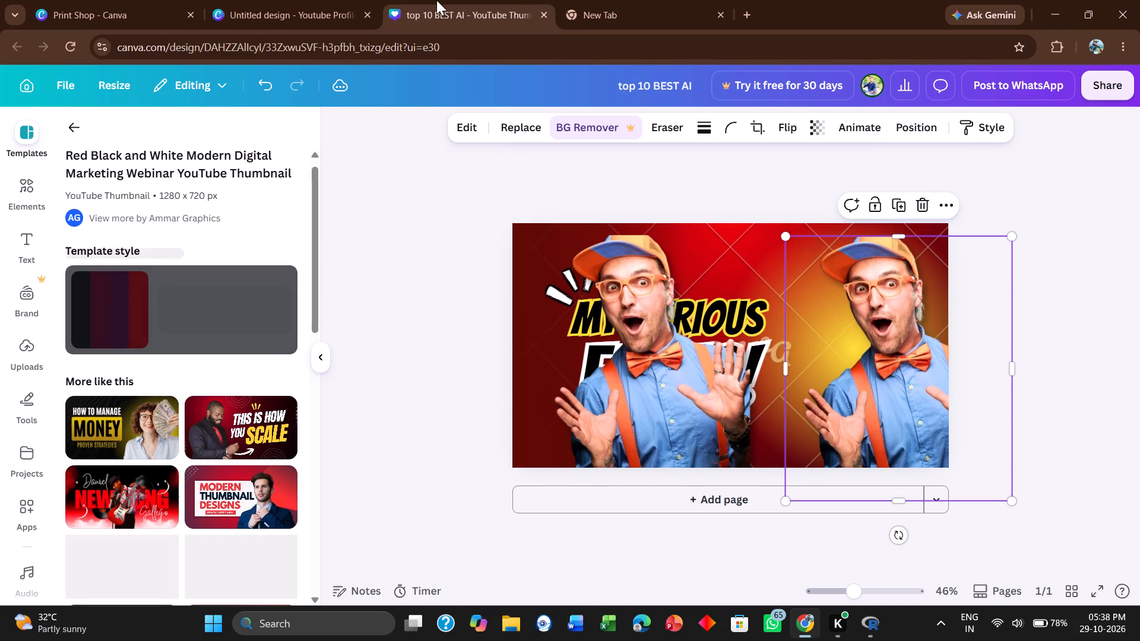
left_click(334, 0)
left_click(534, 0)
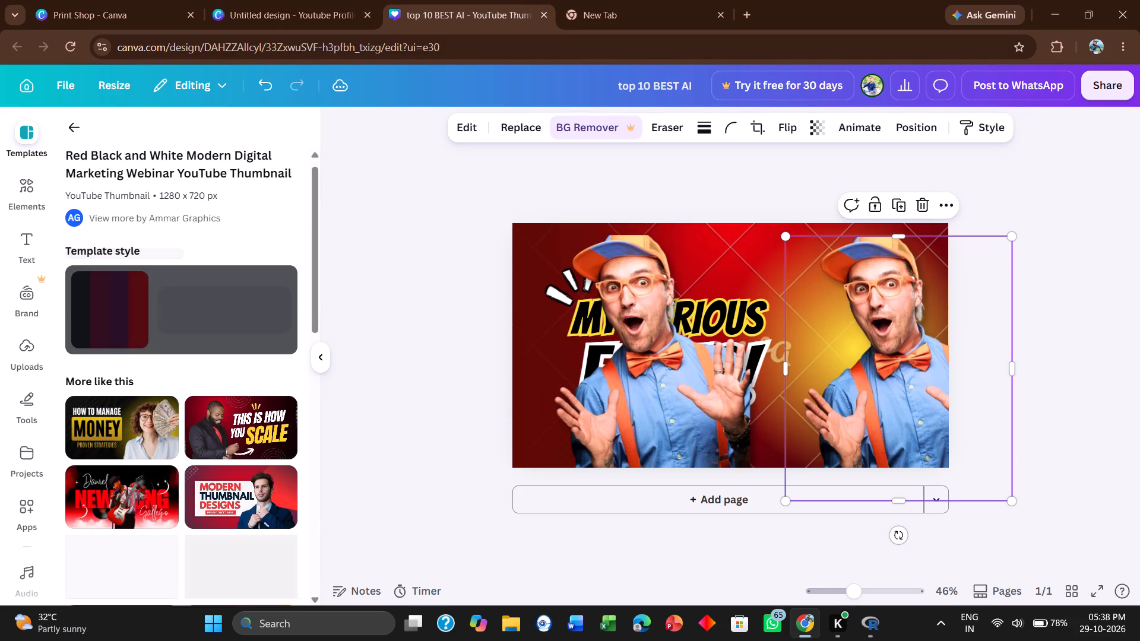
left_click(43, 159)
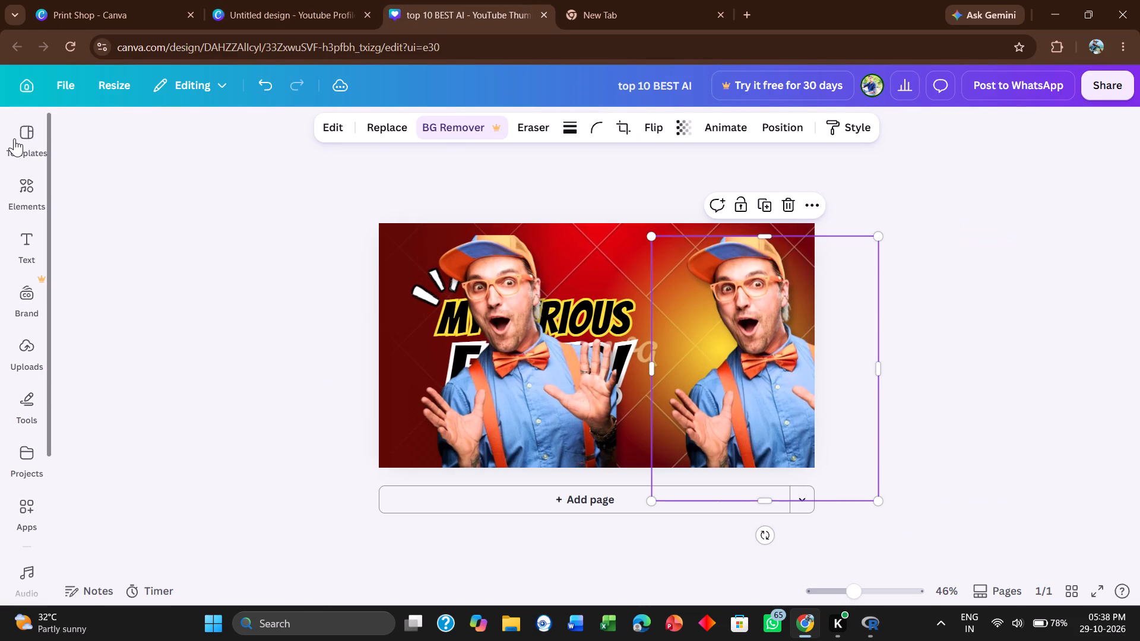
double_click(14, 138)
left_click(14, 138)
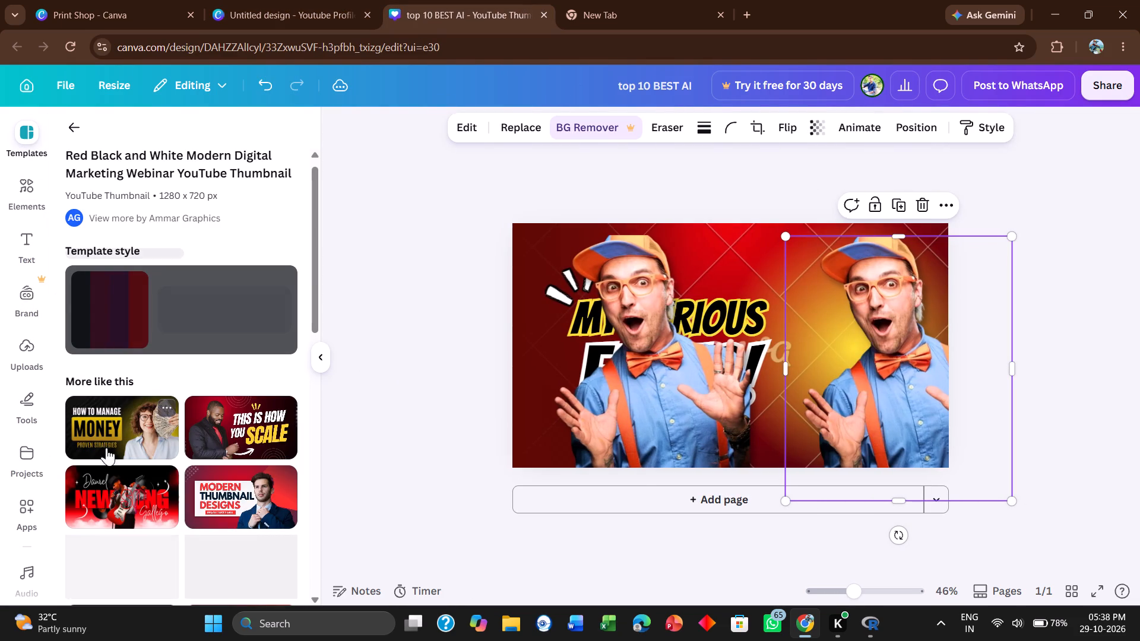
left_click(116, 441)
left_click(828, 317)
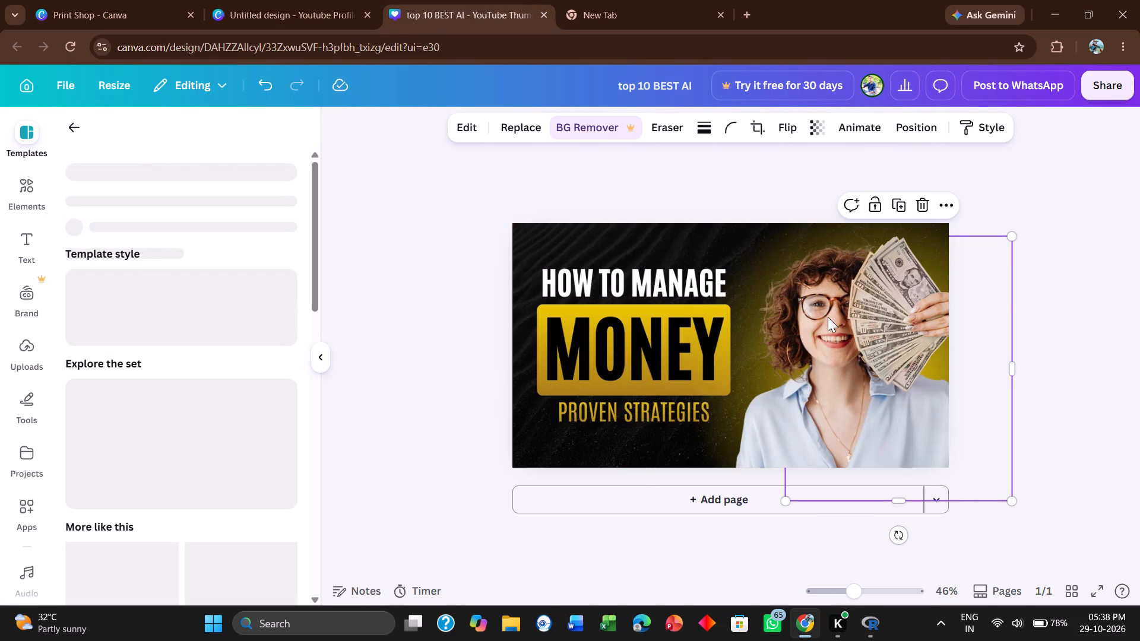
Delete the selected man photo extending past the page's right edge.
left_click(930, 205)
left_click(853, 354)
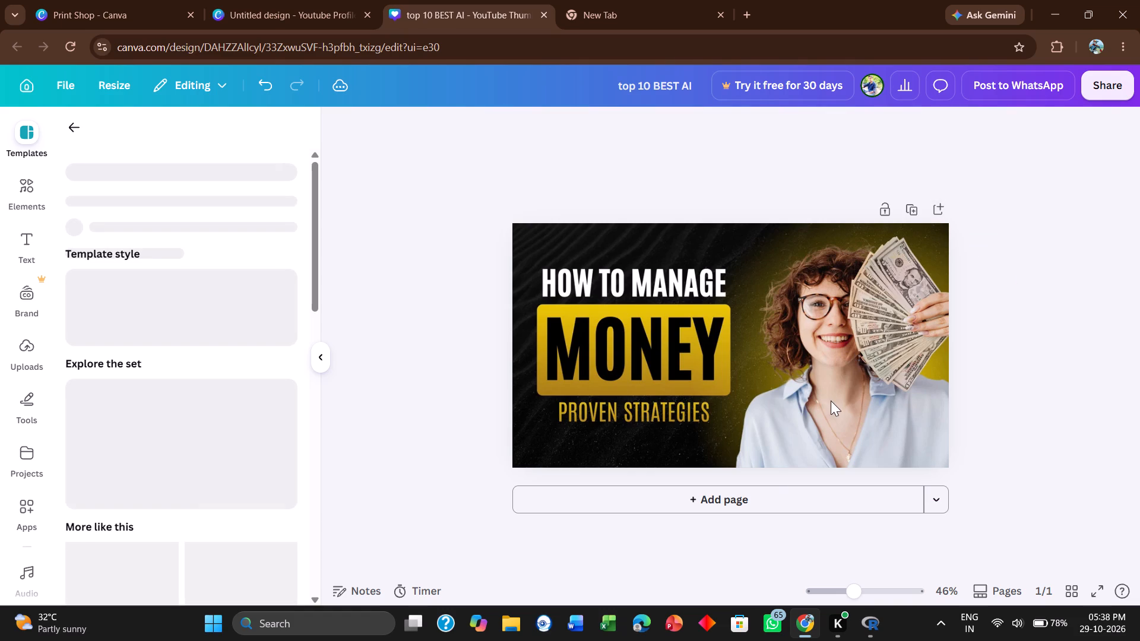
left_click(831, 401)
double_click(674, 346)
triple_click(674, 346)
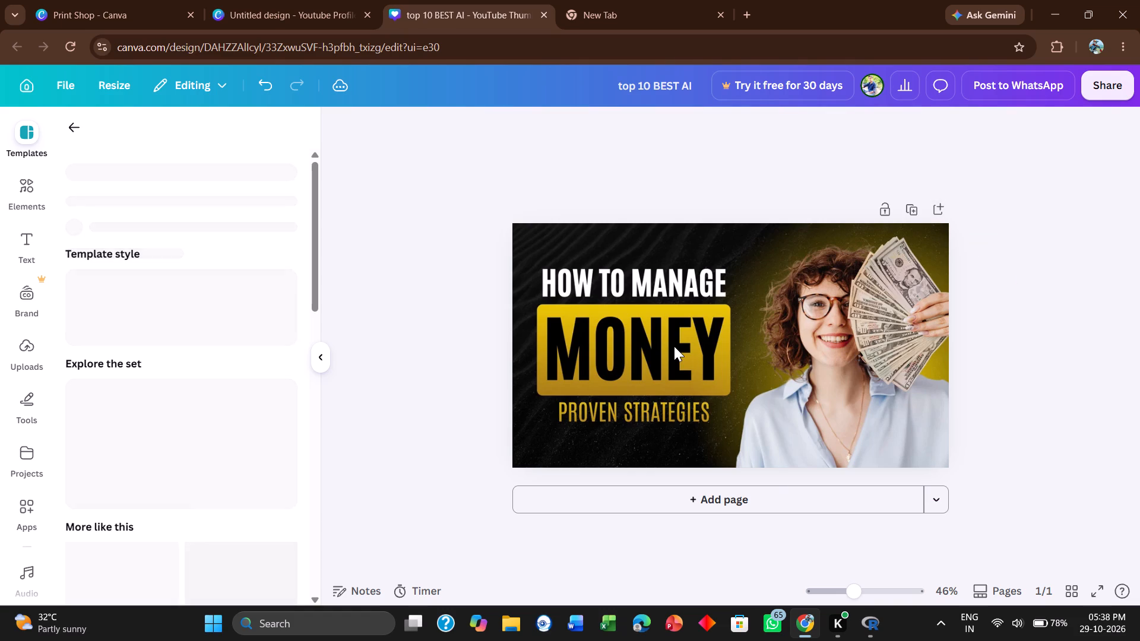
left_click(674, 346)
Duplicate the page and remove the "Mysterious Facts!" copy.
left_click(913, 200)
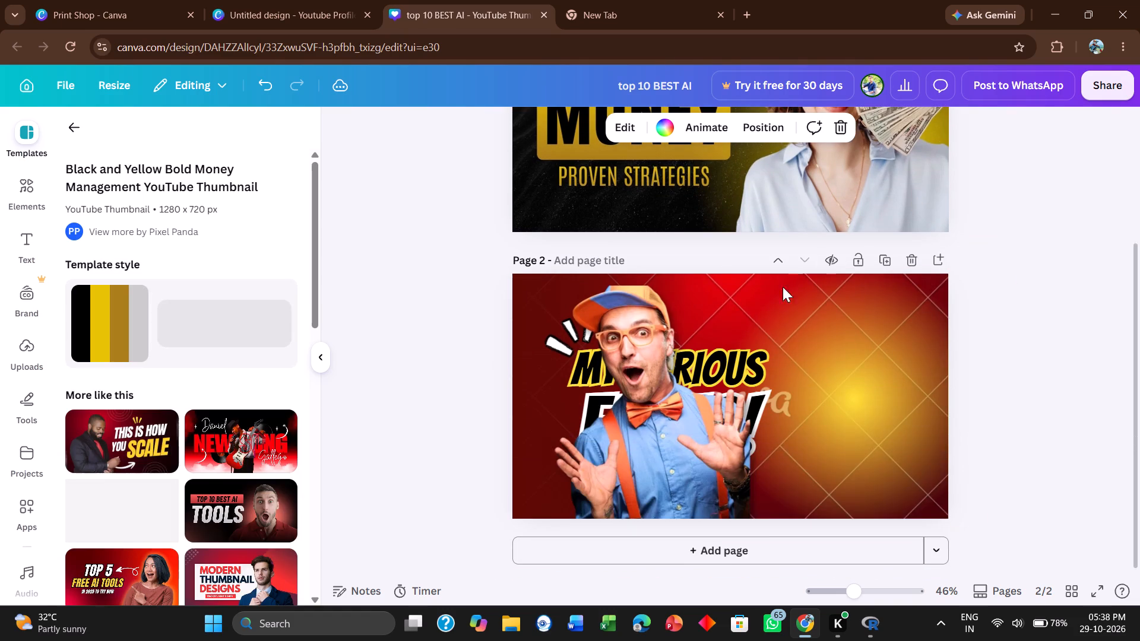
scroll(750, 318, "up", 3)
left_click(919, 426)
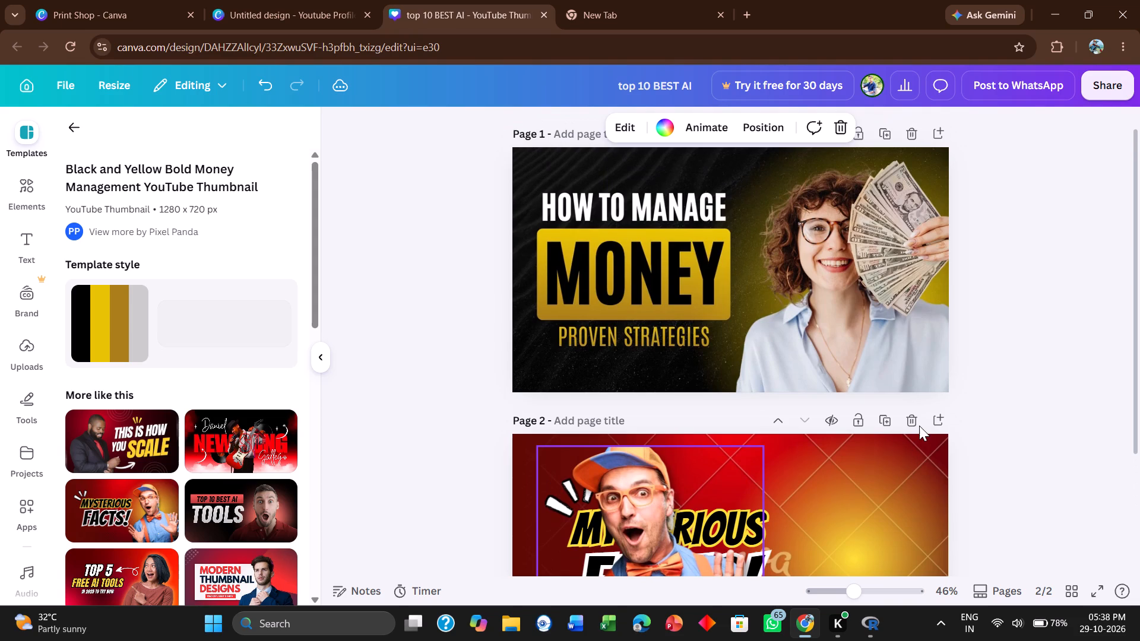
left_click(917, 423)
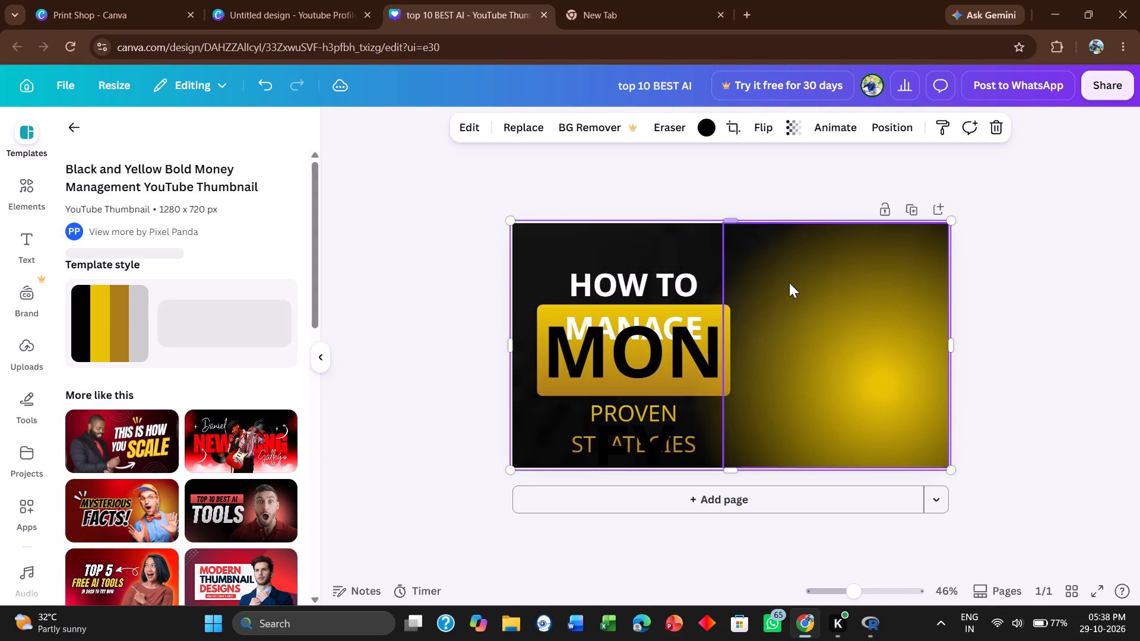
Delete the "MONEY" text over the yellow box.
left_click(666, 358)
double_click(666, 358)
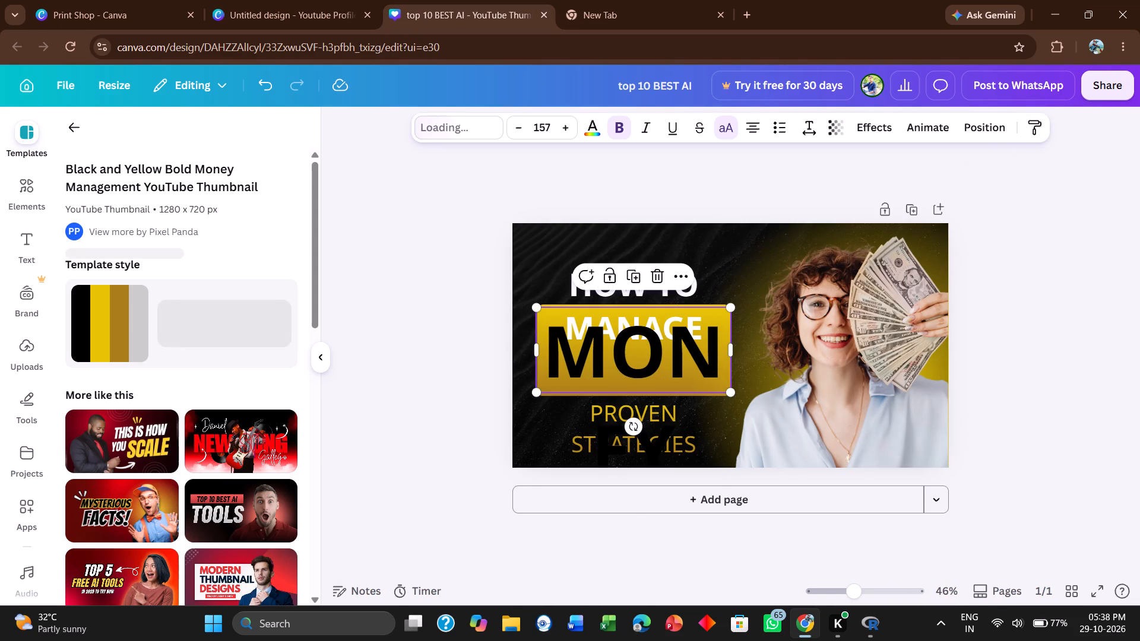
left_click(670, 354)
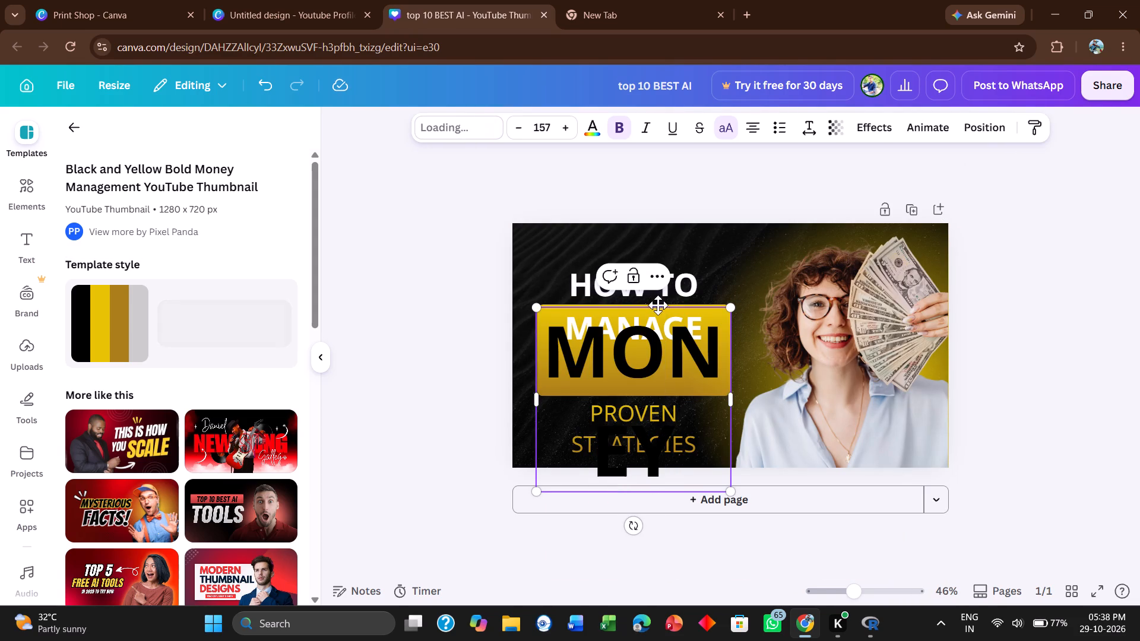
left_click(656, 280)
left_click_drag(645, 354, 610, 354)
left_click(610, 354)
left_click(610, 354)
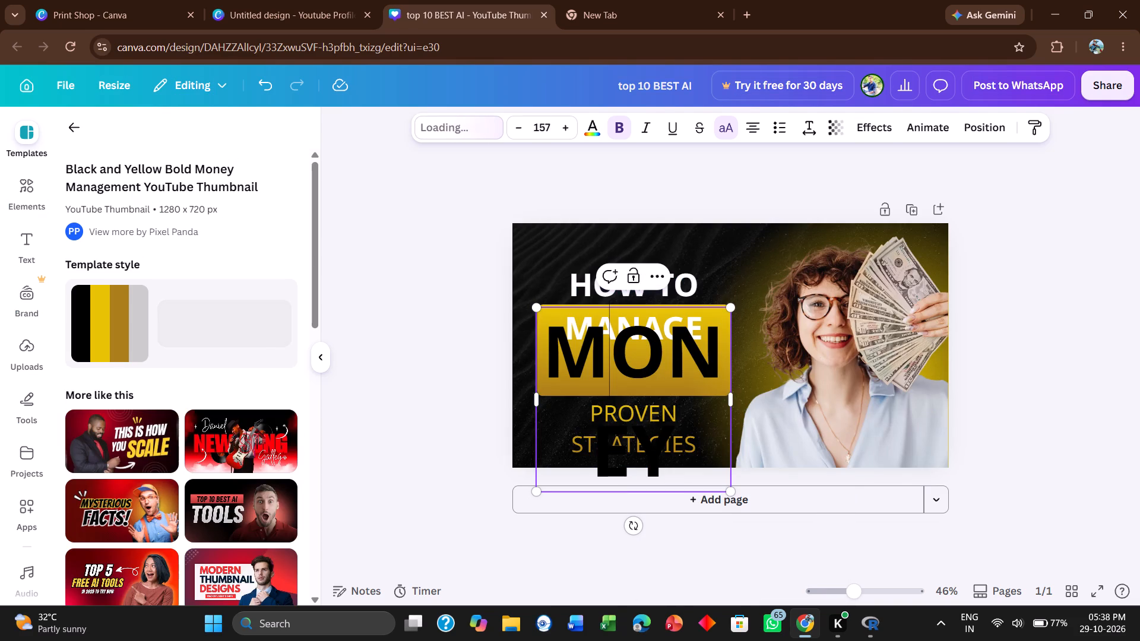
left_click(655, 285)
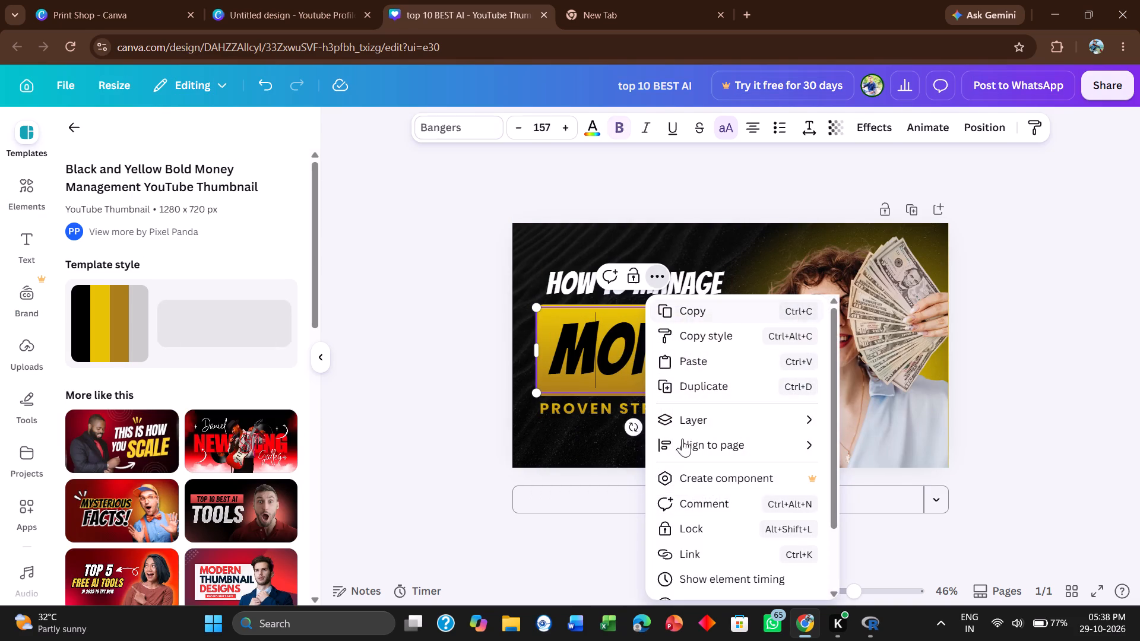
scroll(677, 497, "down", 2)
left_click(565, 381)
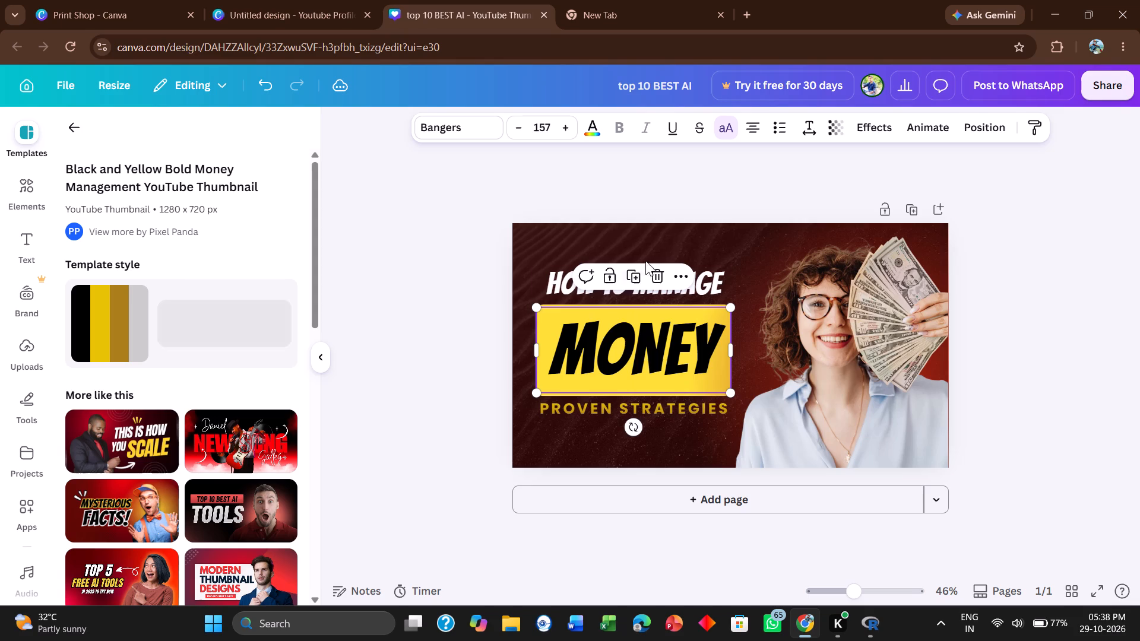
left_click(655, 271)
Delete the "HOW TO MANAGE" heading above the yellow box.
left_click(663, 288)
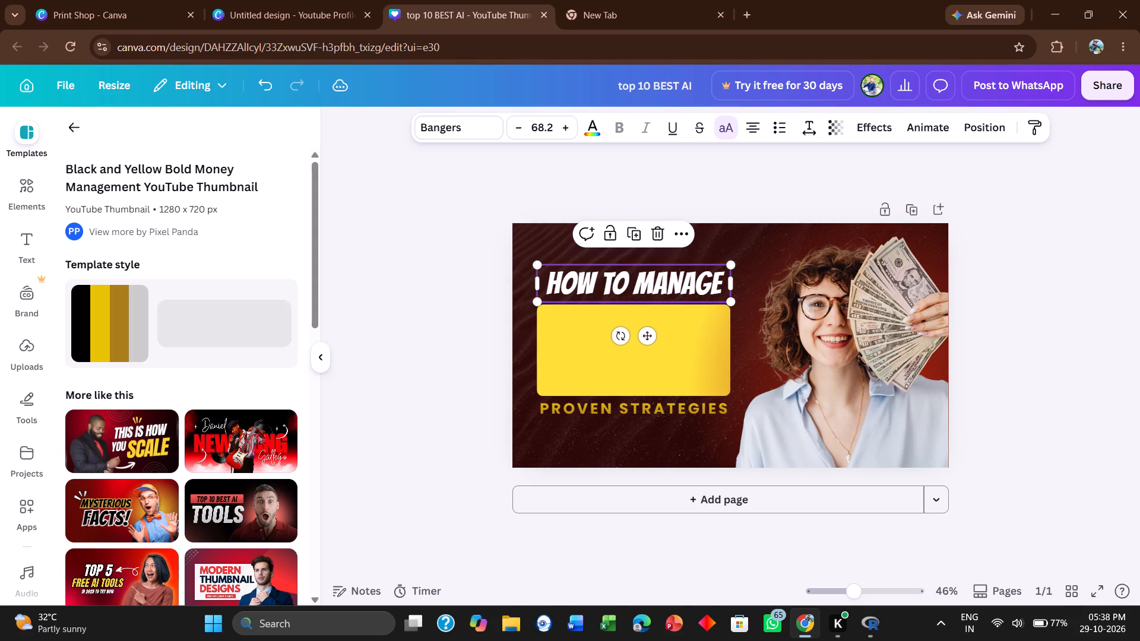
left_click(658, 231)
left_click(659, 287)
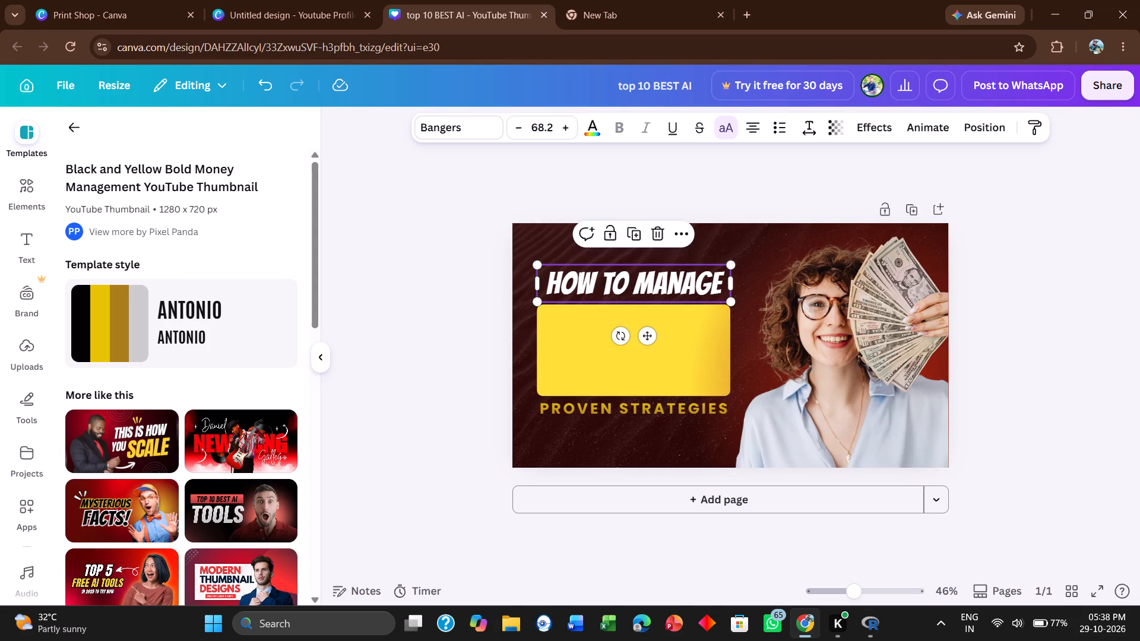
left_click(658, 235)
Delete the photo of the woman holding money.
left_click(855, 316)
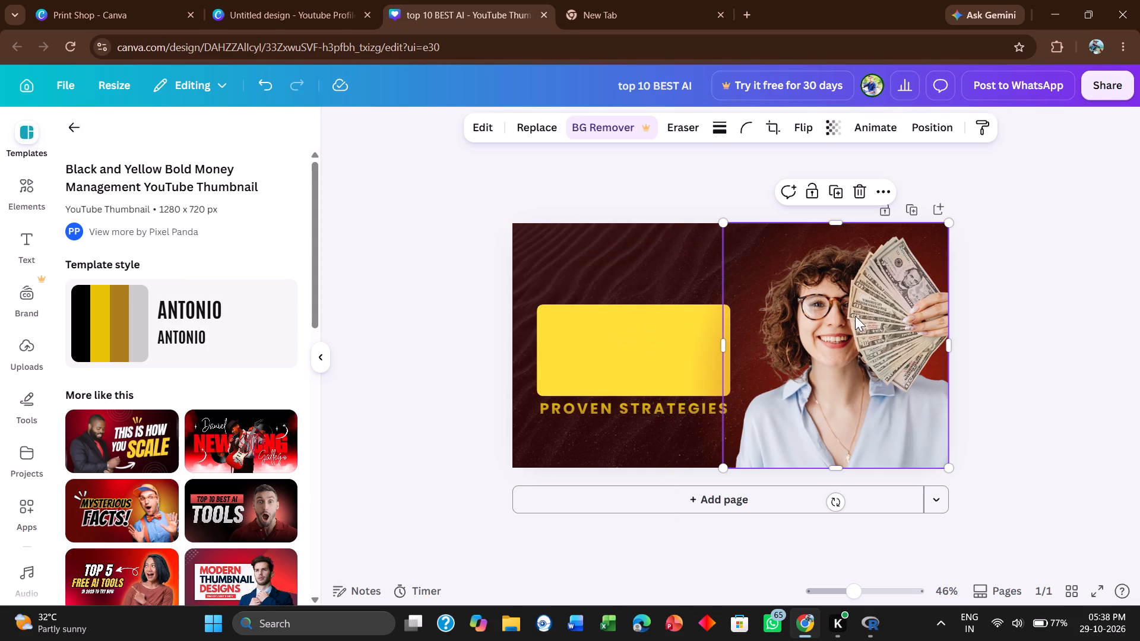
left_click(863, 192)
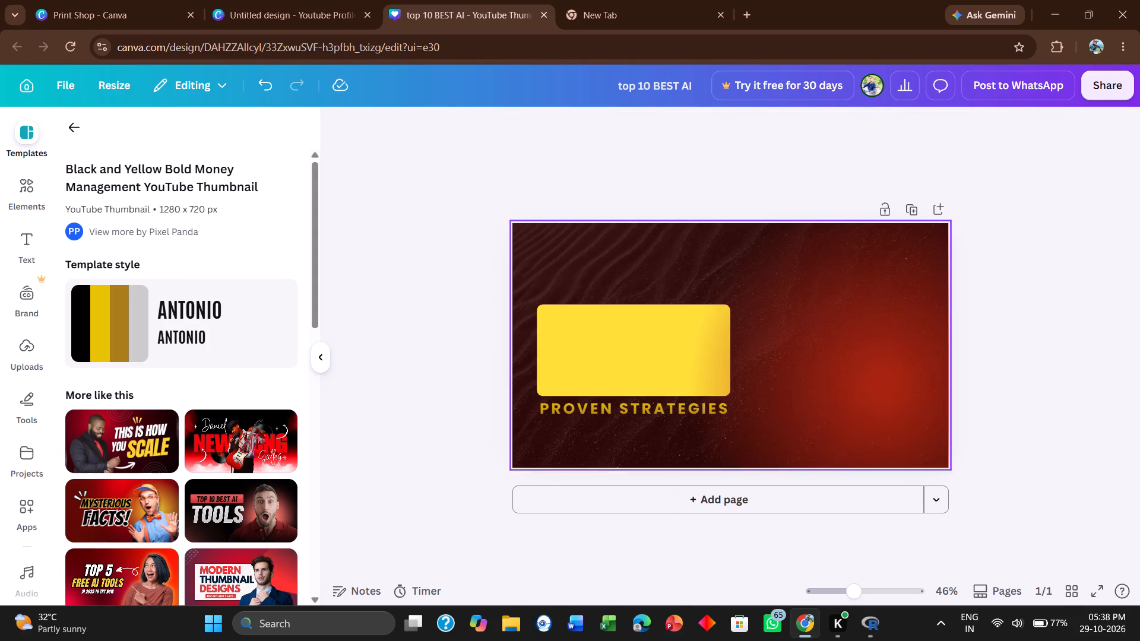
Delete the "PROVEN STRATEGIES" text and the yellow box from the page.
left_click(657, 405)
left_click(655, 375)
left_click_drag(653, 362, 655, 352)
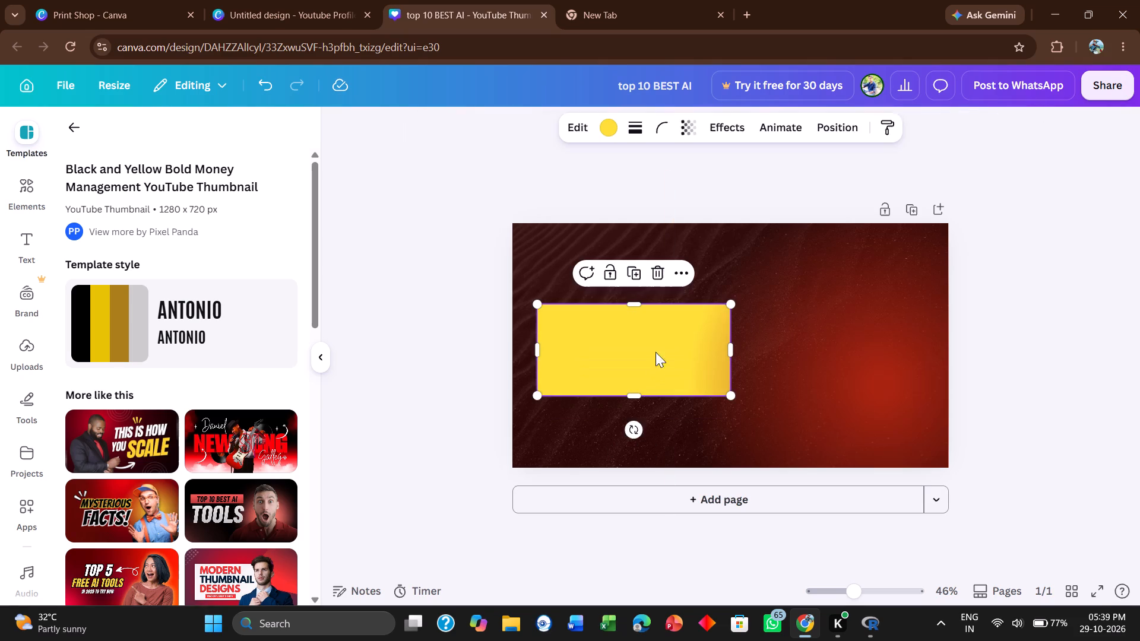
left_click_drag(655, 352, 661, 276)
left_click(661, 276)
left_click(657, 179)
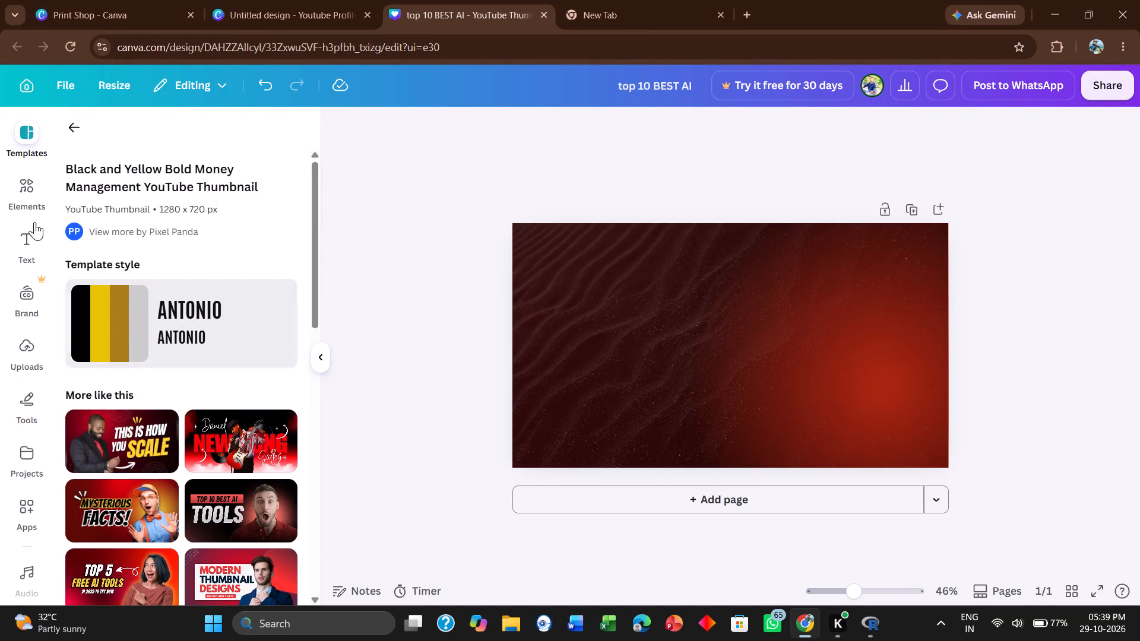
Replace the "Doreamon" graphics search in the element library with a search for "Cartoon".
left_click(24, 204)
scroll(175, 365, "down", 3)
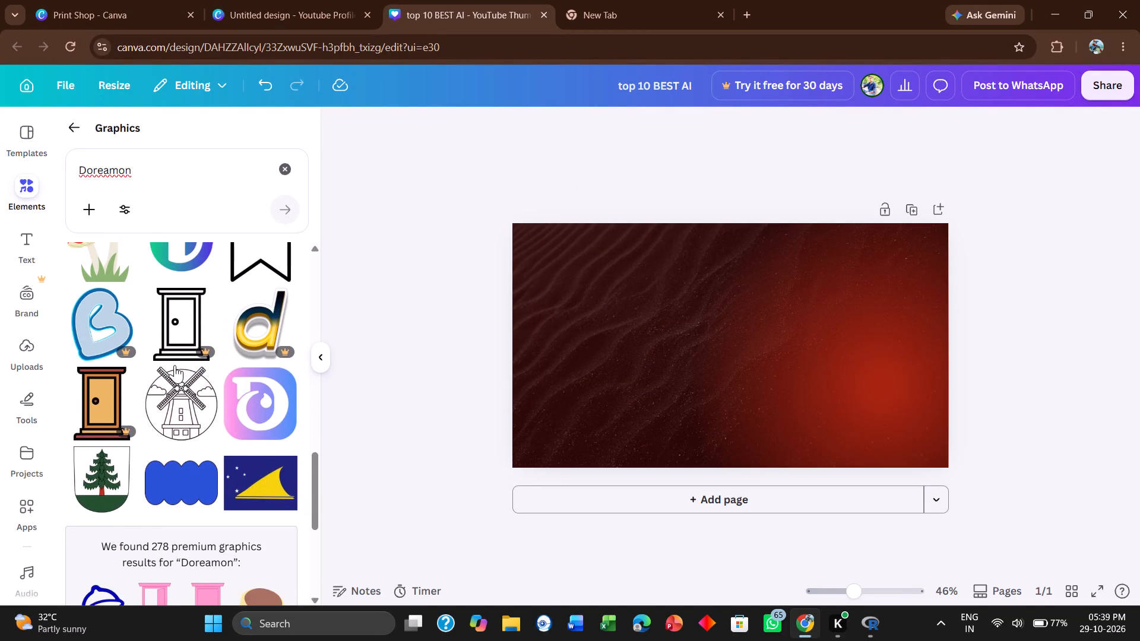
scroll(148, 215, "down", 3)
scroll(172, 448, "down", 6)
scroll(172, 443, "up", 3)
left_click(135, 172)
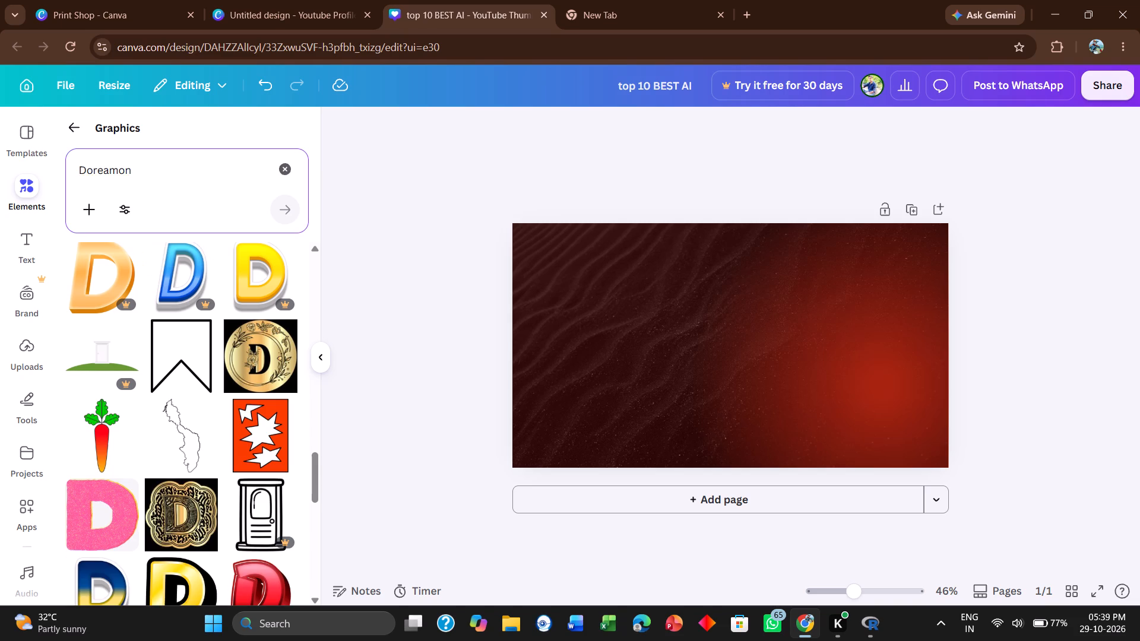
key("BackSpace")
key("BackSpace")
key("BackSpace")
key("BackSpace")
key("BackSpace")
key("BackSpace")
key("BackSpace")
key("BackSpace")
key("BackSpace")
key("BackSpace")
key("BackSpace")
key("BackSpace")
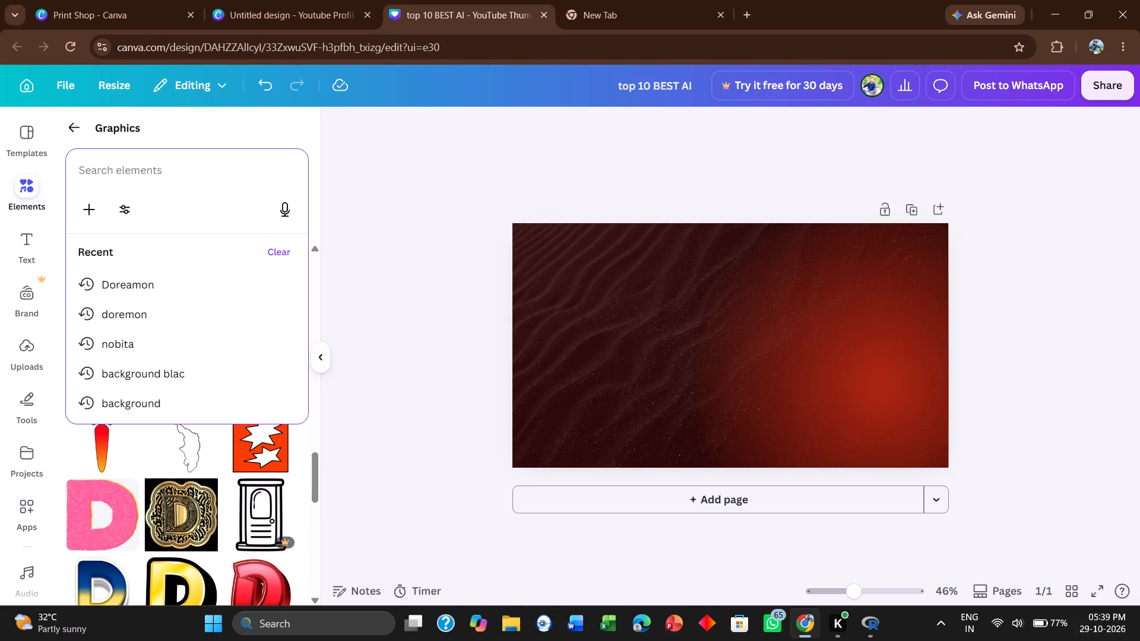
key("c")
type("artoon")
key("Return")
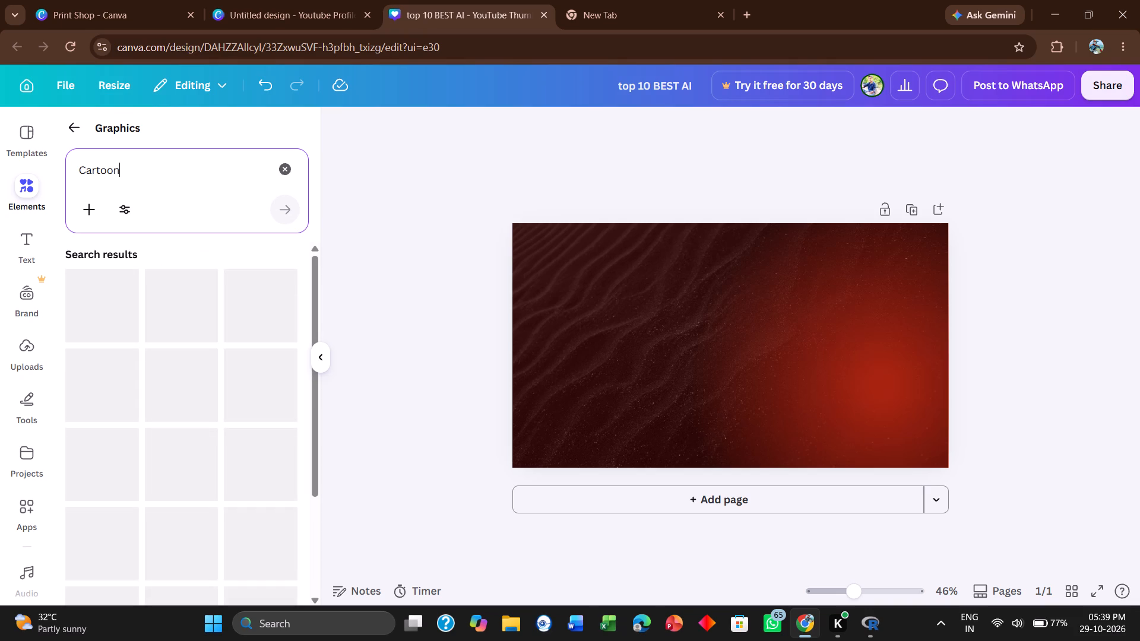
Look through the "Cartoon" graphics results, including the available search filters, for a character that suits the thumbnail.
scroll(179, 290, "down", 3)
scroll(179, 290, "up", 2)
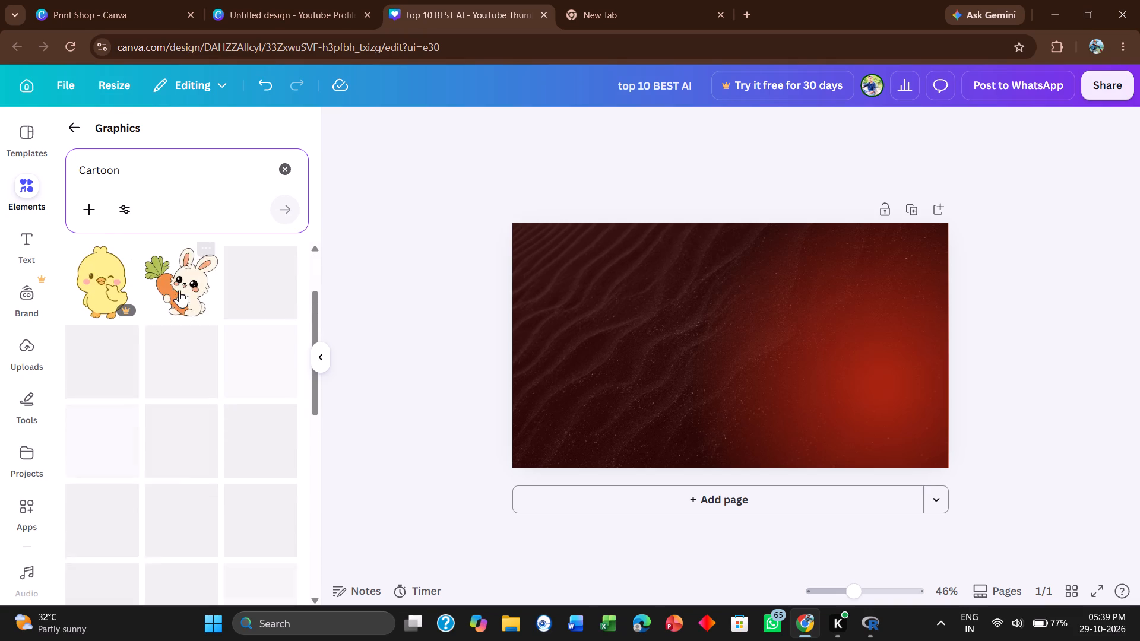
scroll(179, 290, "up", 2)
scroll(176, 372, "down", 3)
scroll(176, 372, "up", 2)
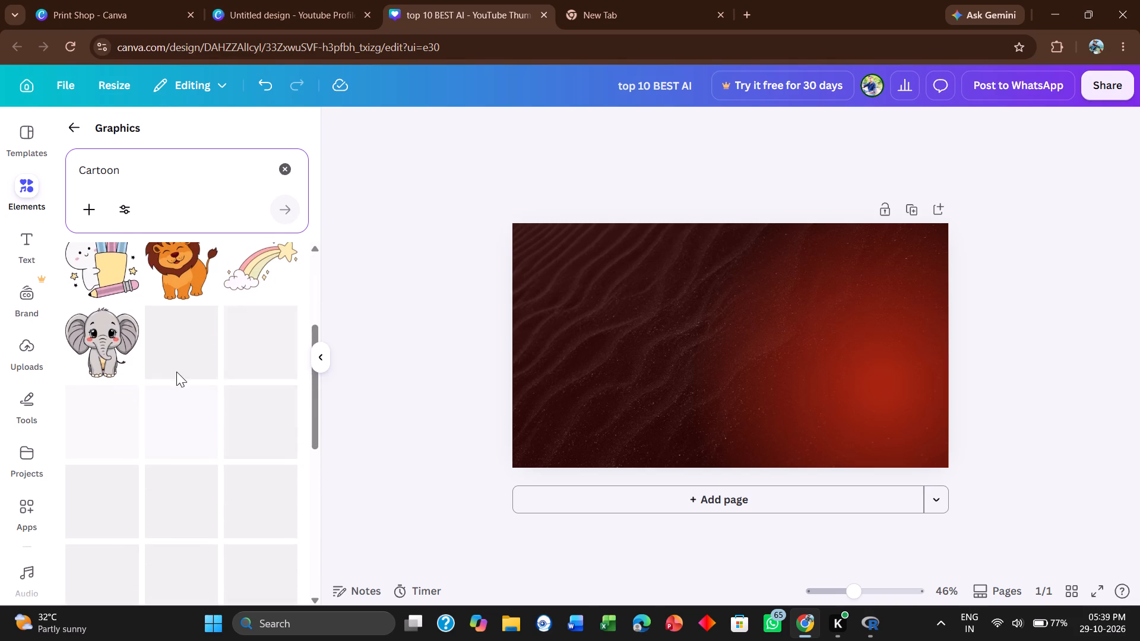
scroll(176, 372, "down", 5)
scroll(165, 362, "up", 4)
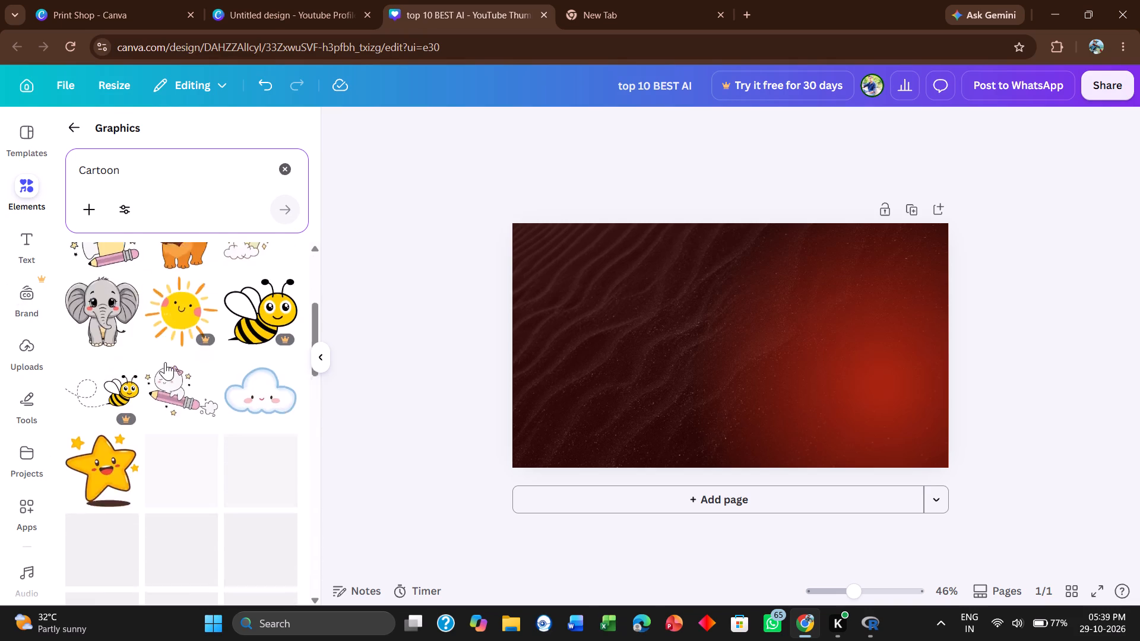
scroll(164, 348, "down", 7)
scroll(164, 348, "up", 2)
scroll(164, 348, "down", 1)
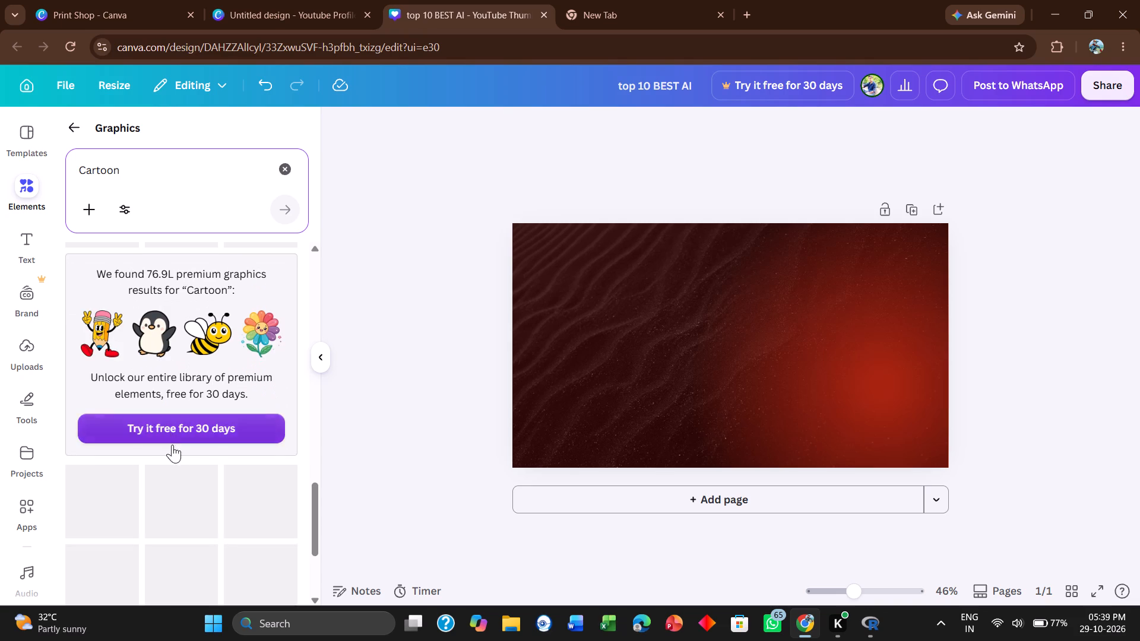
scroll(201, 415, "up", 4)
scroll(201, 415, "down", 8)
scroll(201, 415, "up", 4)
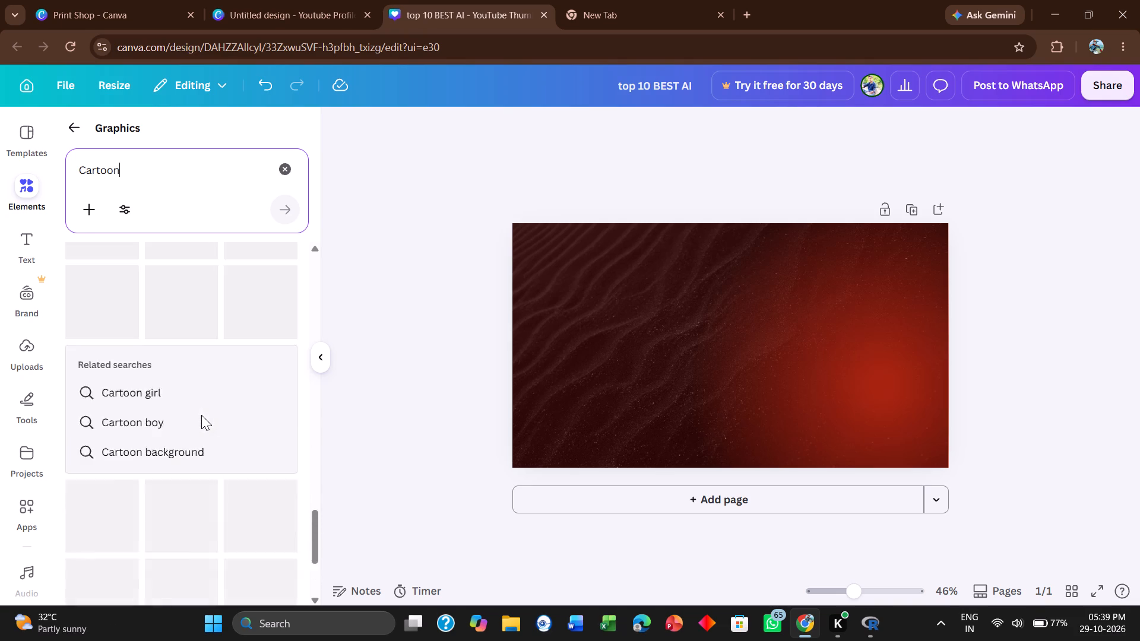
scroll(201, 415, "up", 4)
scroll(201, 415, "down", 4)
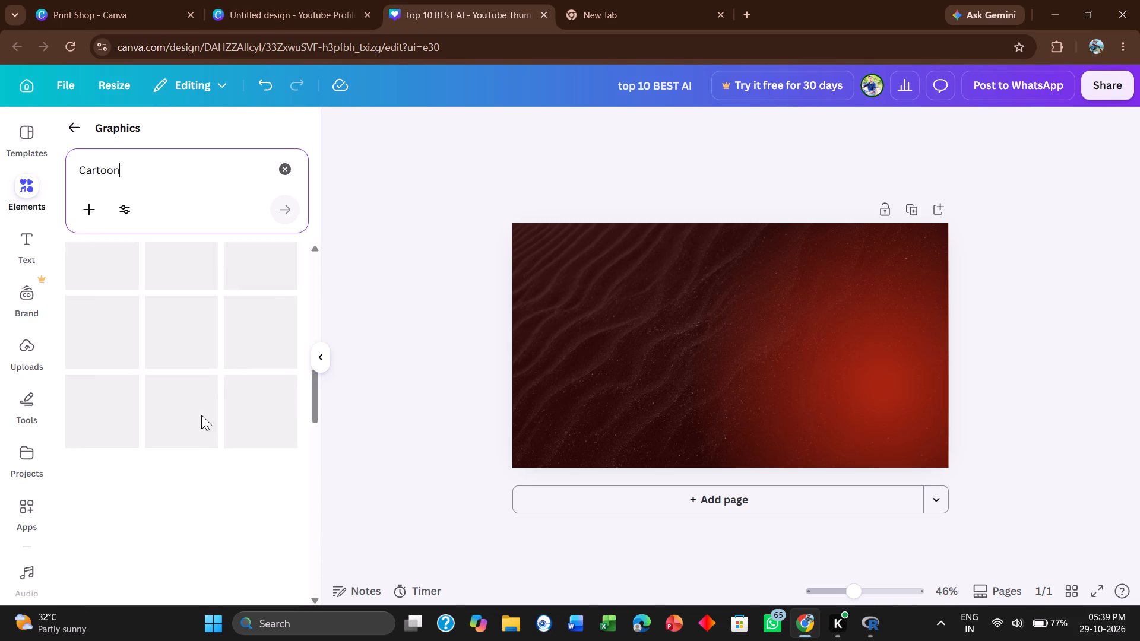
scroll(201, 415, "up", 6)
scroll(201, 415, "down", 1)
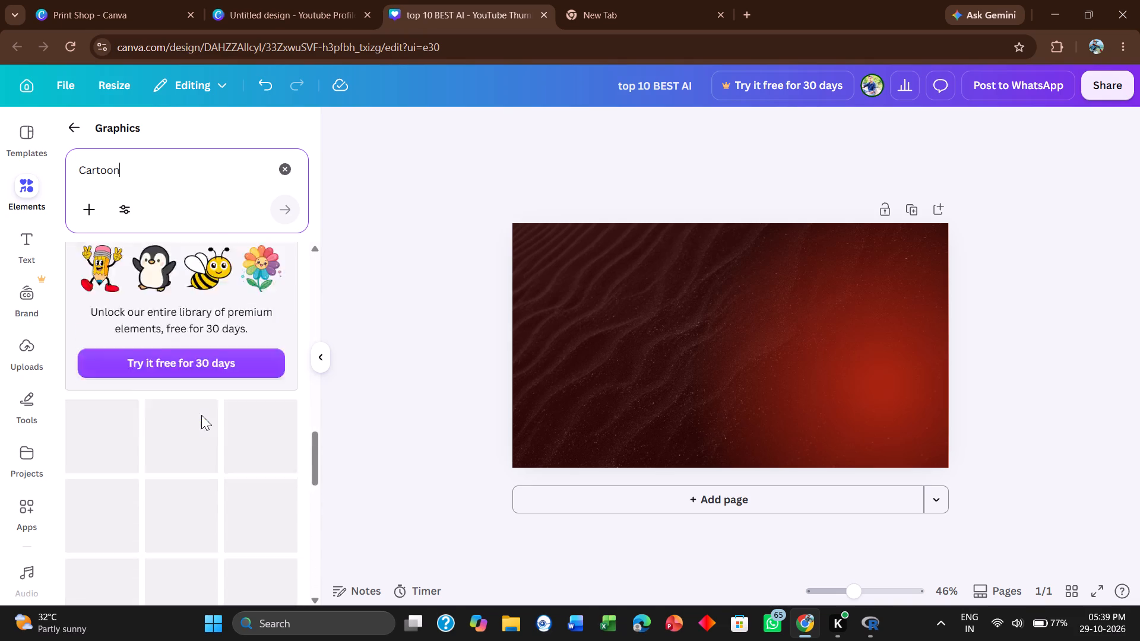
scroll(201, 415, "down", 1)
left_click(121, 201)
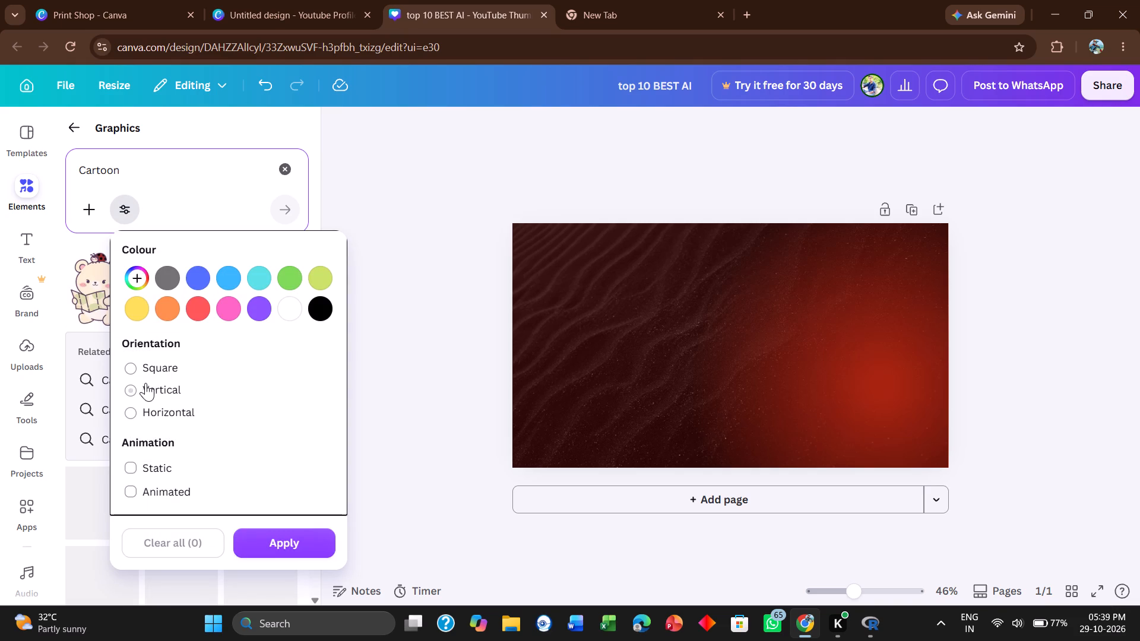
left_click(59, 345)
scroll(137, 400, "down", 5)
scroll(137, 400, "up", 1)
scroll(137, 400, "down", 2)
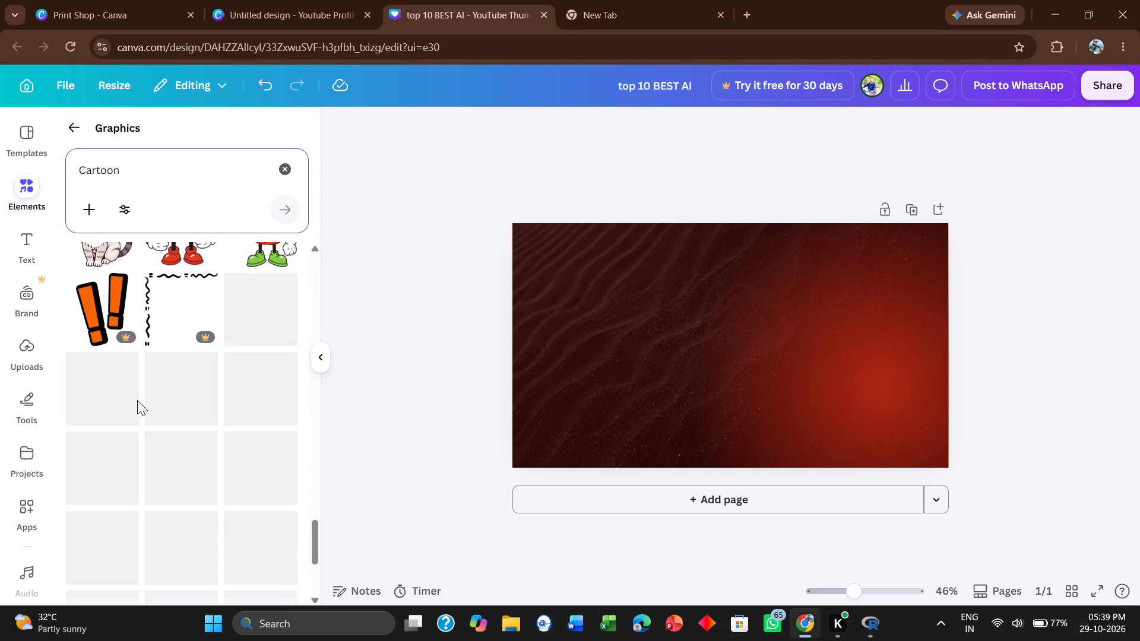
Replace the "Cartoon" graphics search with a search for "Amine".
left_click(138, 180)
key("BackSpace")
key("BackSpace")
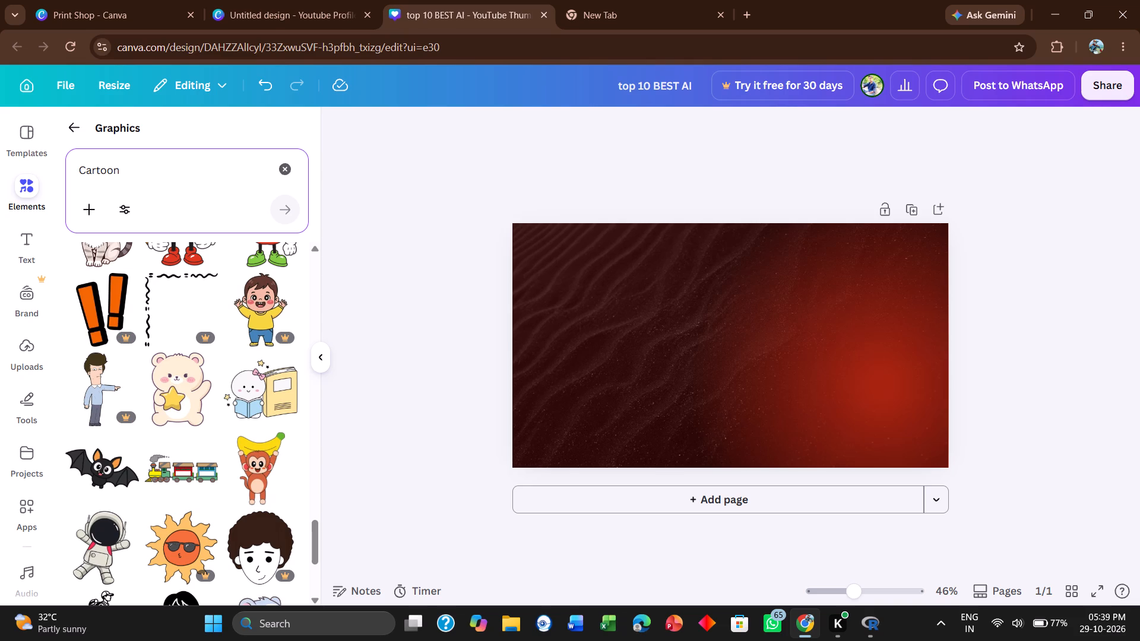
key("BackSpace")
left_click(137, 170)
key("BackSpace")
key("BackSpace")
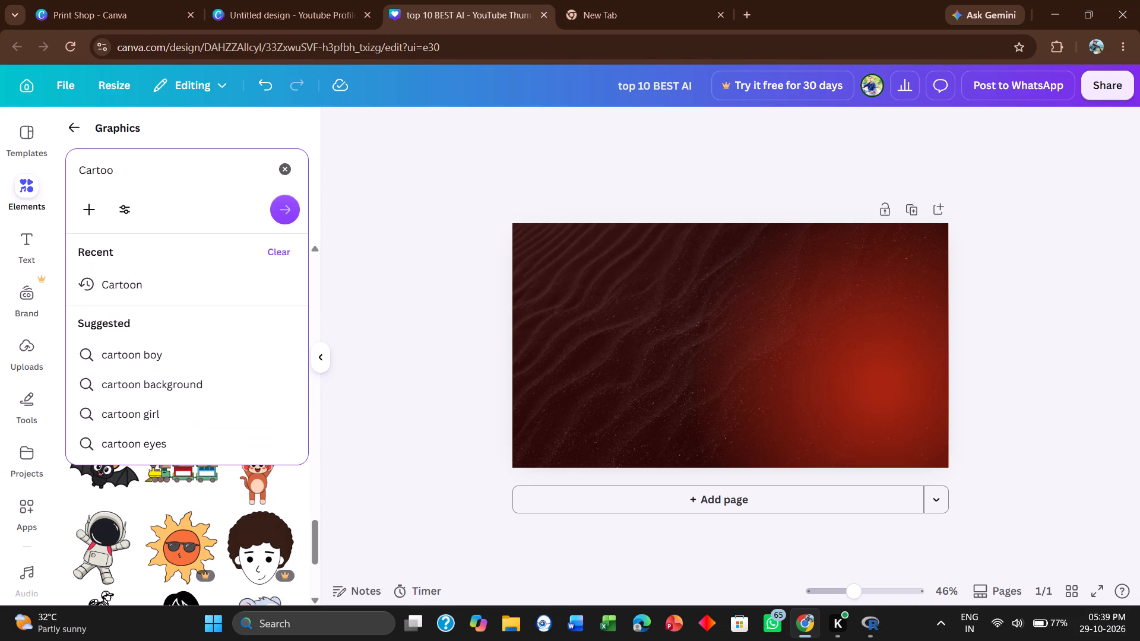
key("BackSpace")
key("BackSpace")
key("BackSpace")
key("BackSpace")
key("BackSpace")
key("a")
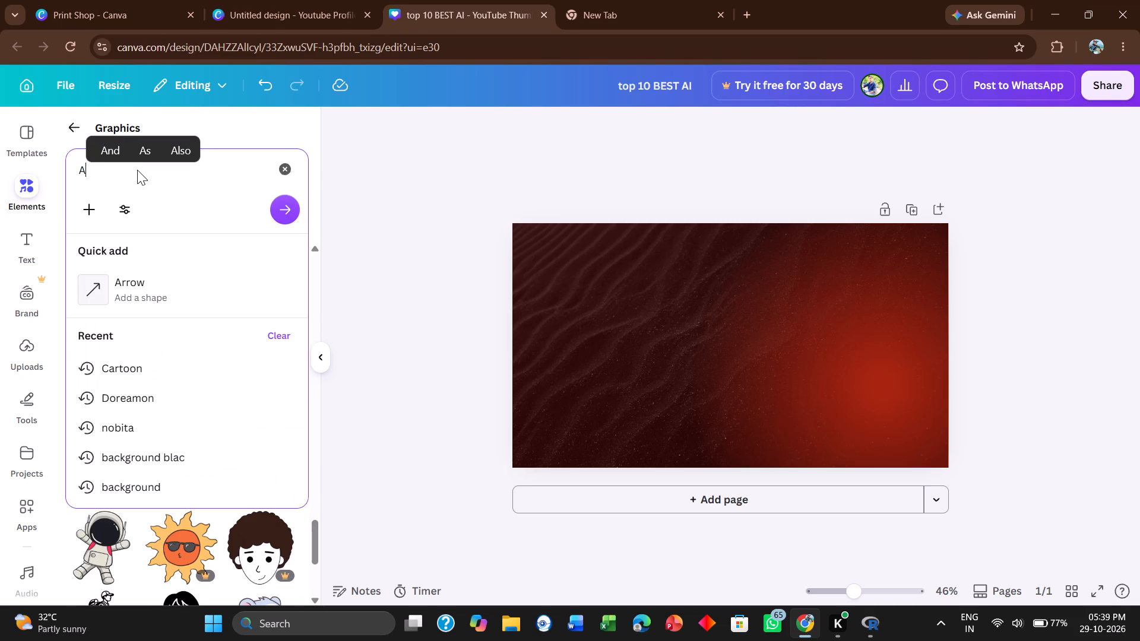
type("nime")
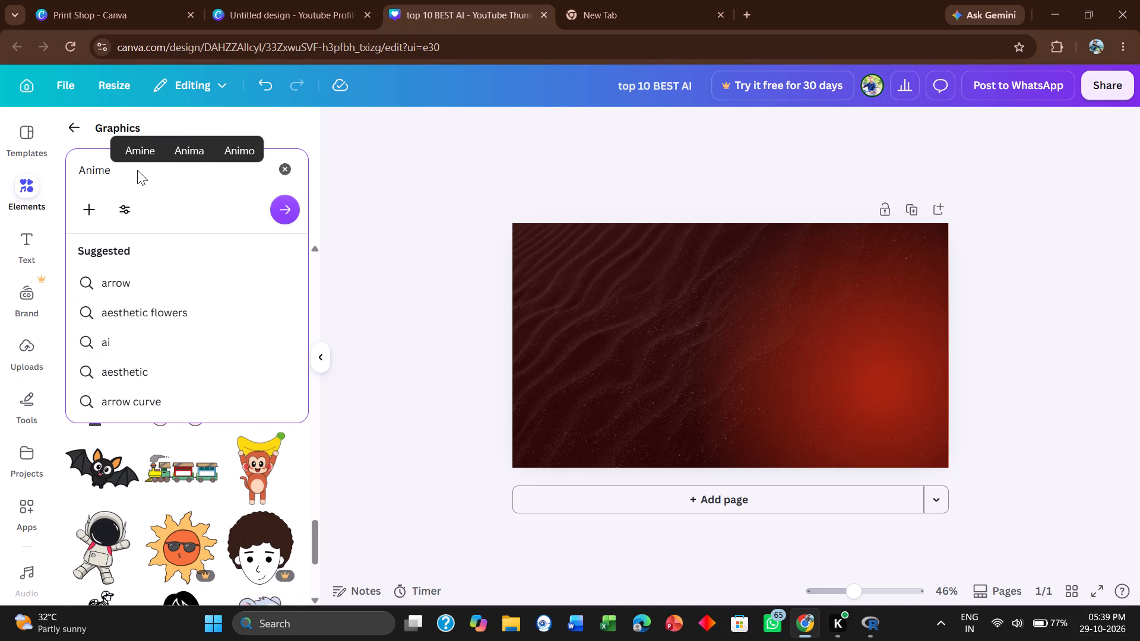
left_click(137, 154)
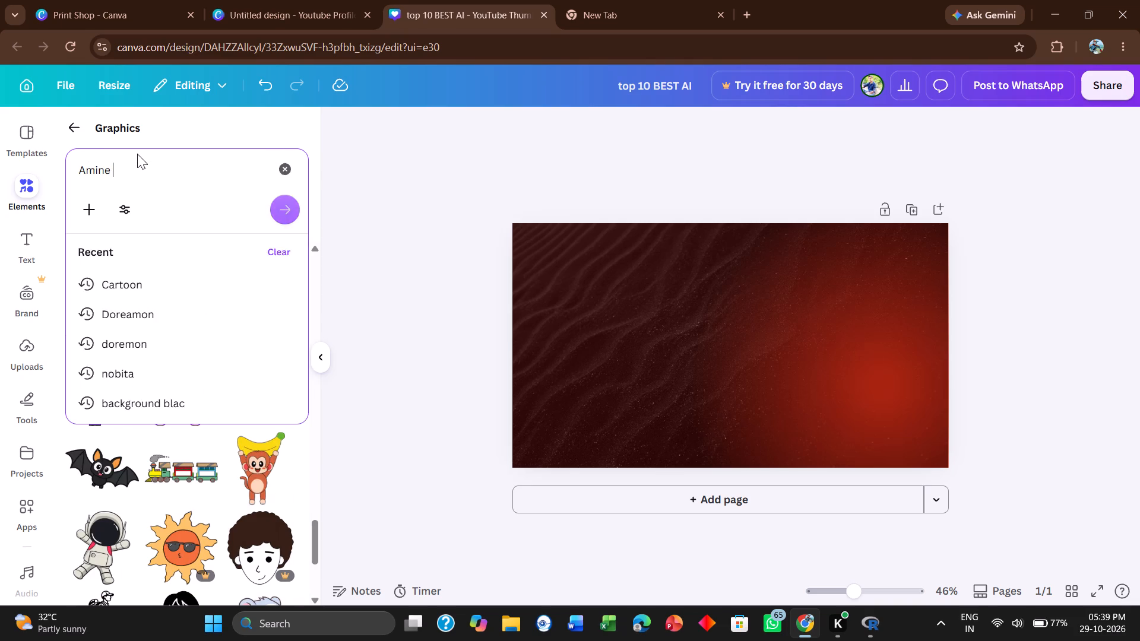
key("Return")
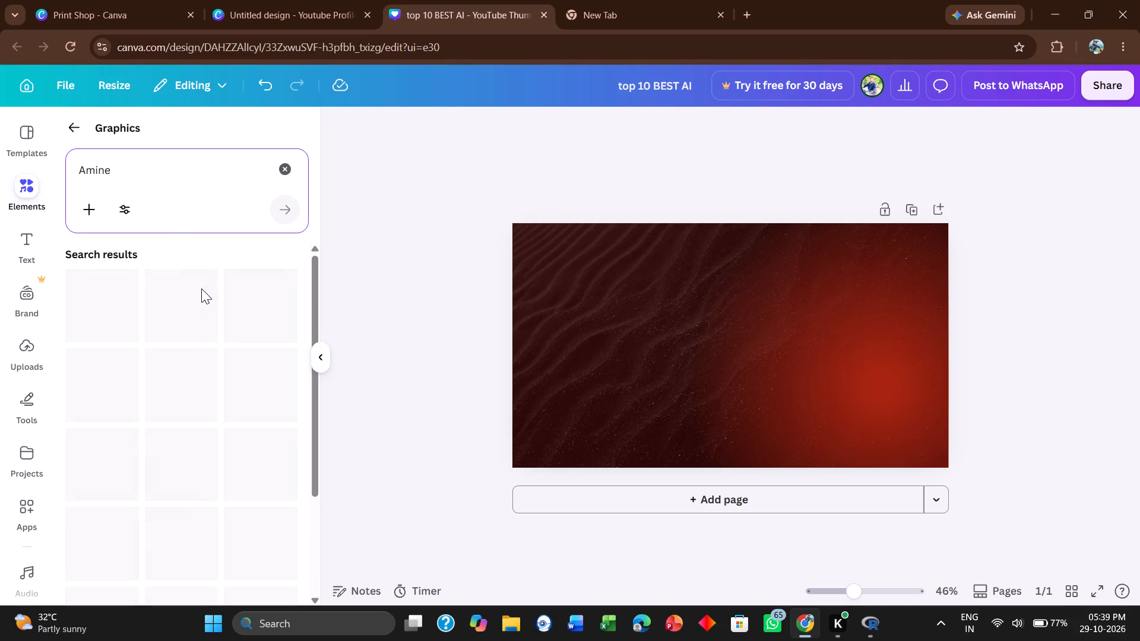
Look through the "Amine" graphics results for a character that suits the thumbnail.
left_click_drag(319, 370, 344, 369)
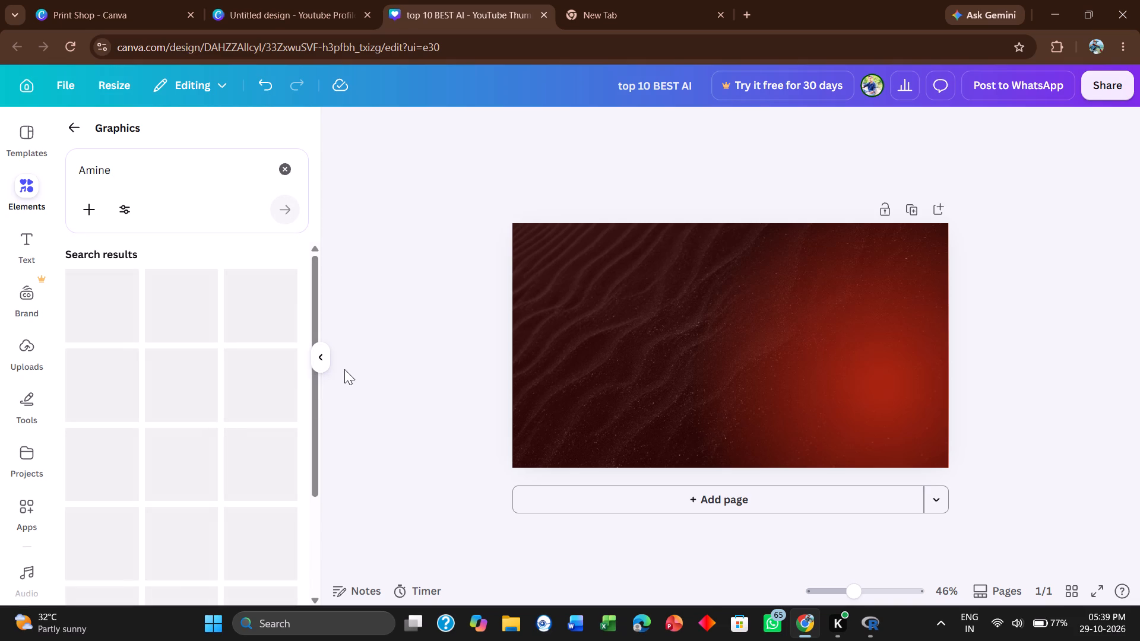
left_click_drag(344, 369, 199, 358)
scroll(199, 358, "down", 5)
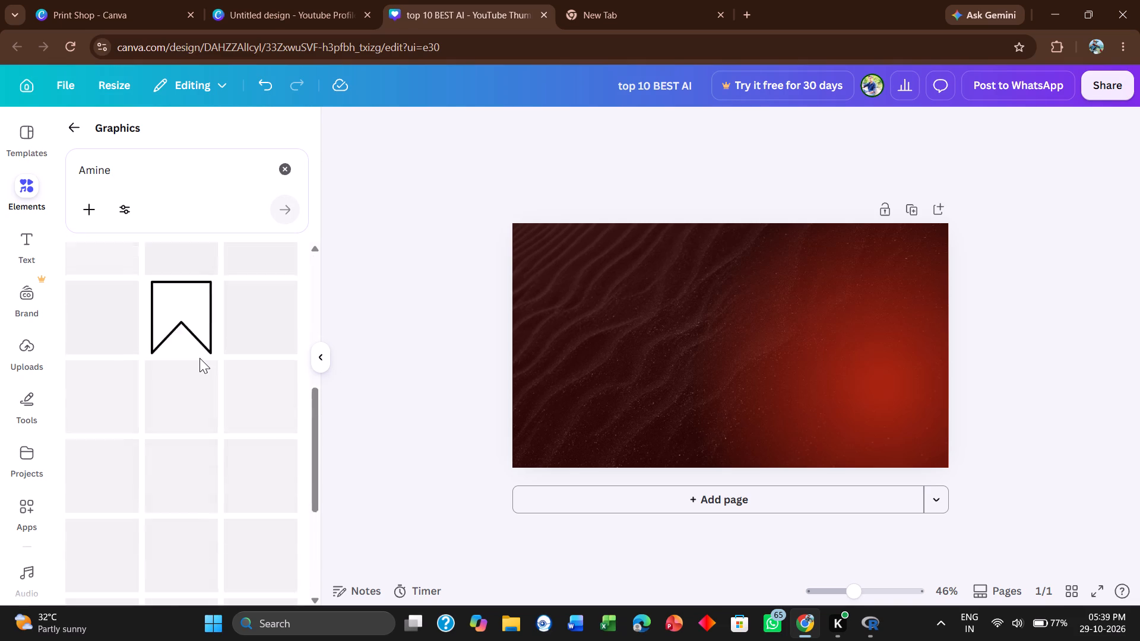
scroll(199, 358, "up", 5)
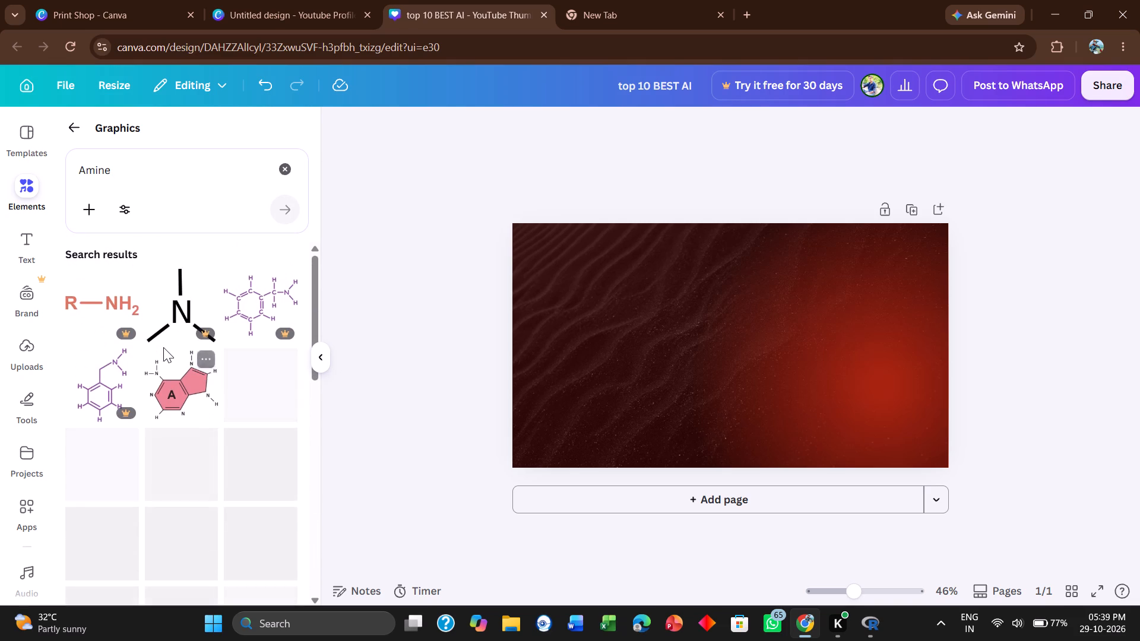
scroll(163, 347, "down", 8)
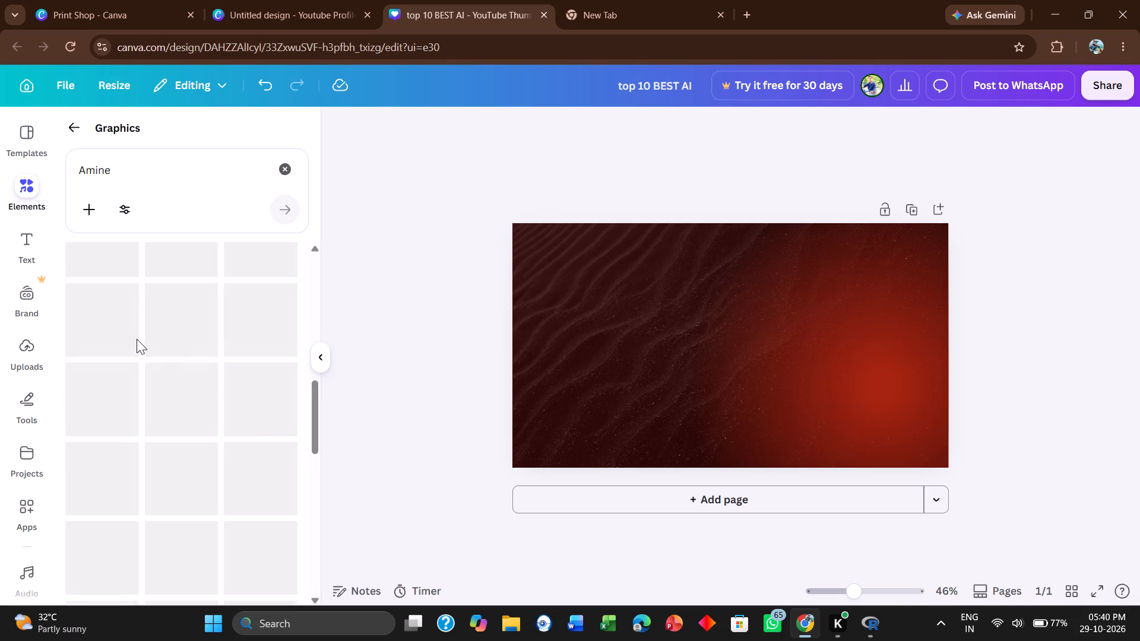
scroll(137, 342, "down", 7)
scroll(137, 342, "up", 8)
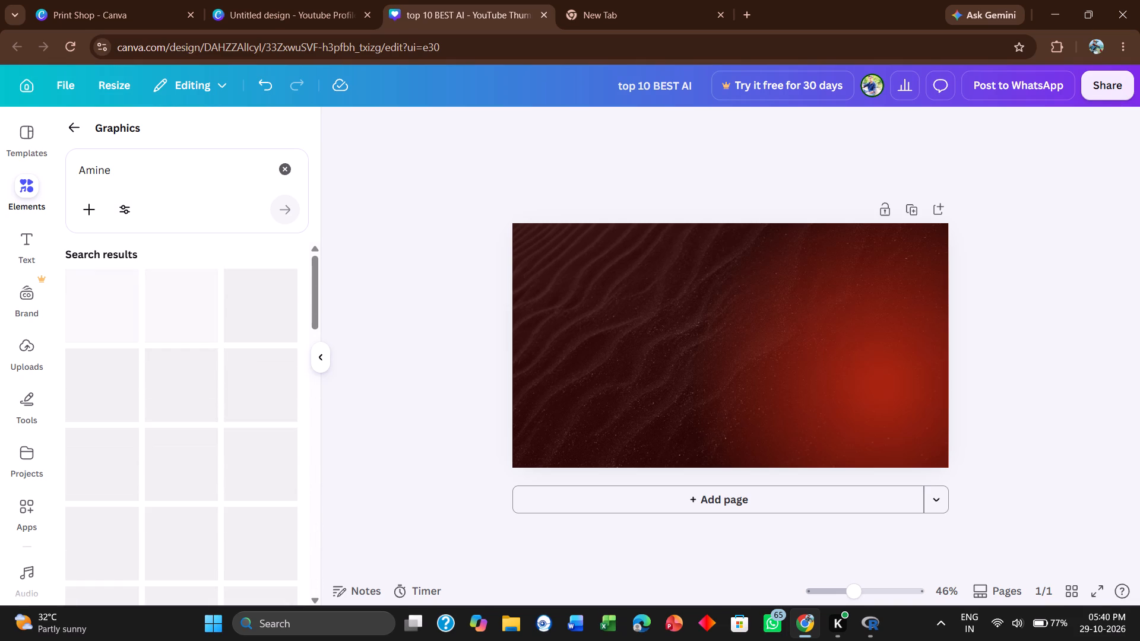
Replace the "Amine" graphics search with a search for "Batman" and look through its results.
left_click(141, 226)
left_click(141, 217)
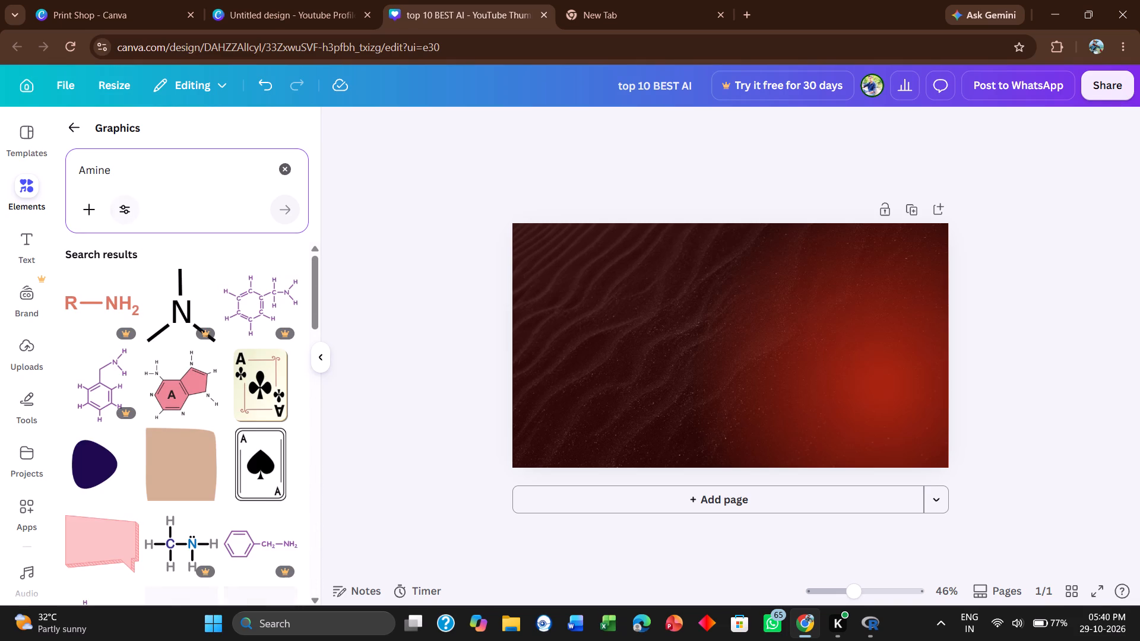
left_click(118, 169)
key("BackSpace")
key("Delete")
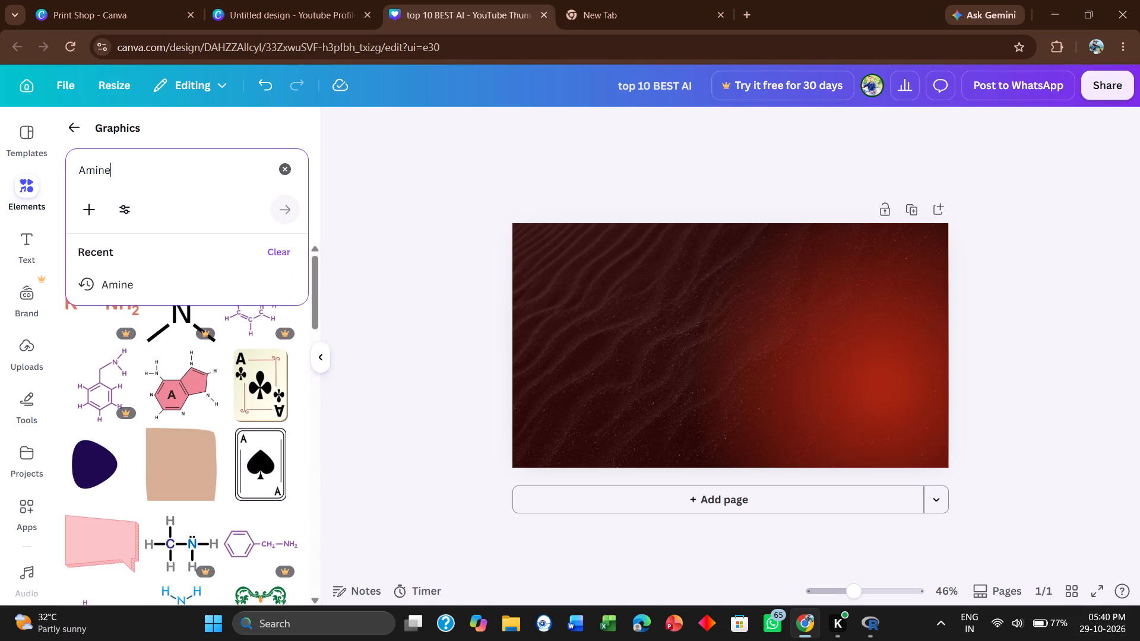
key("Delete")
key("BackSpace")
key("BackSpace")
key("BackSpace")
key("BackSpace")
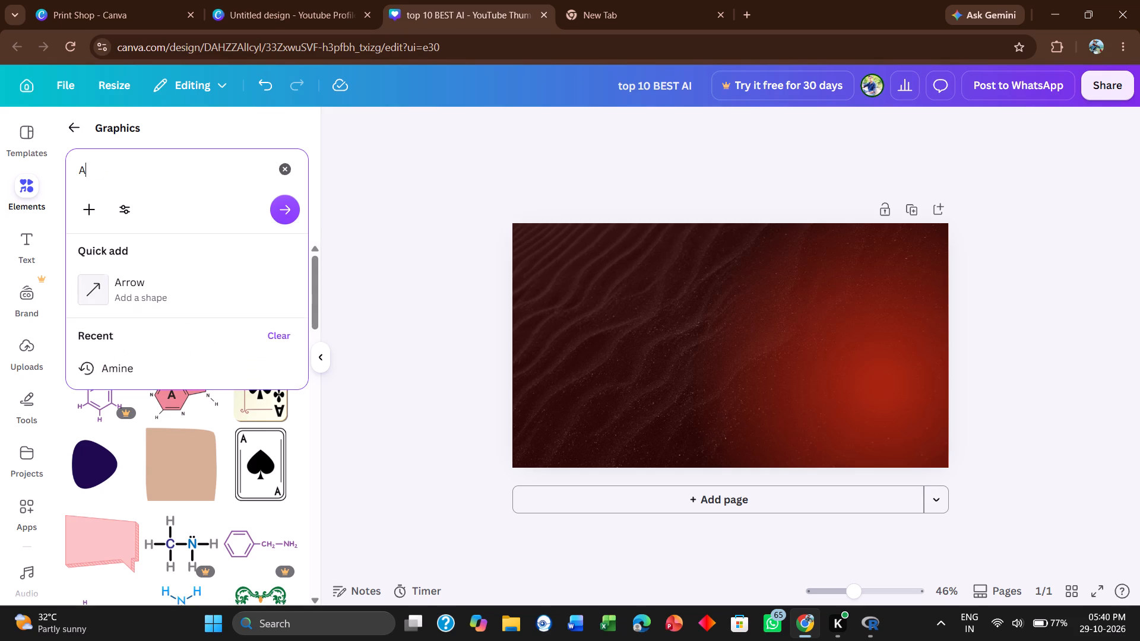
key("BackSpace")
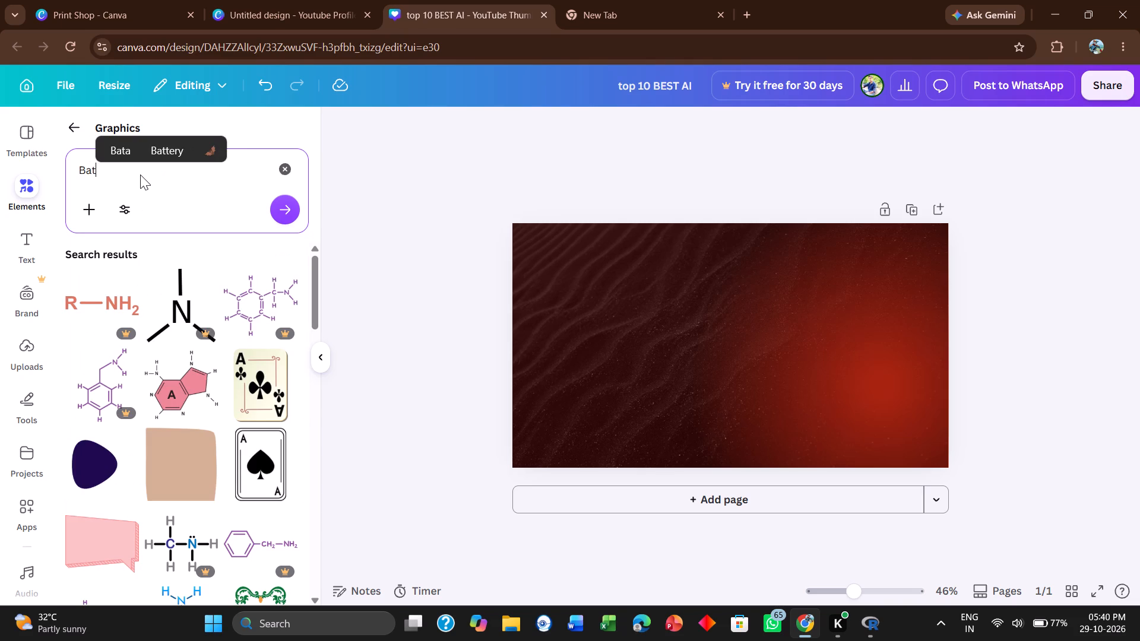
key("Return")
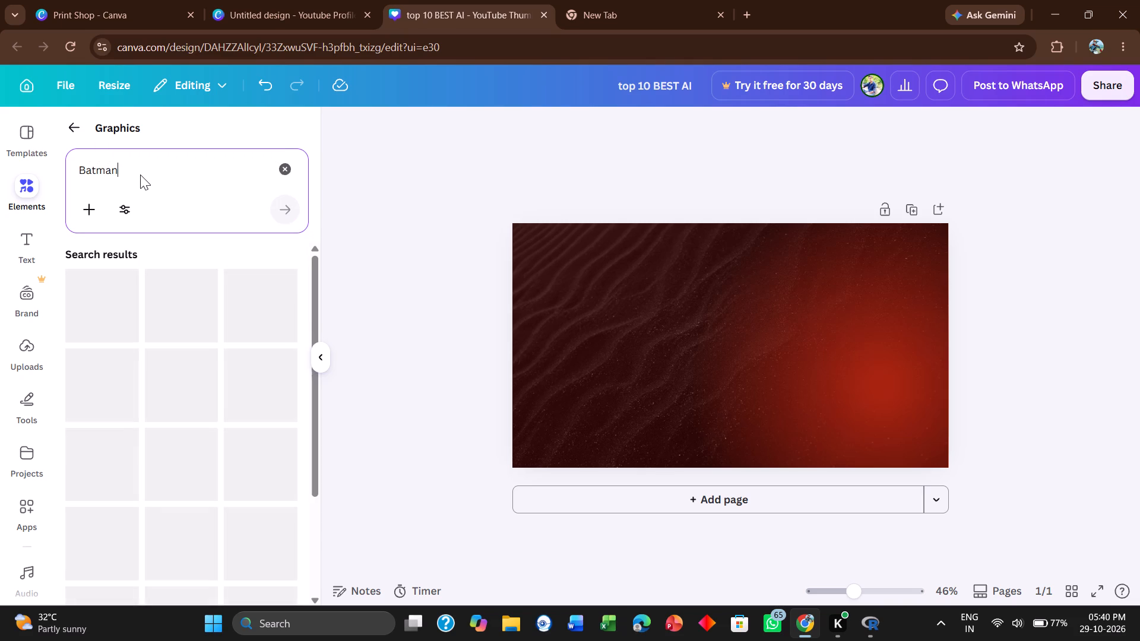
scroll(138, 274, "down", 2)
scroll(105, 363, "up", 2)
scroll(105, 363, "down", 3)
scroll(105, 363, "up", 3)
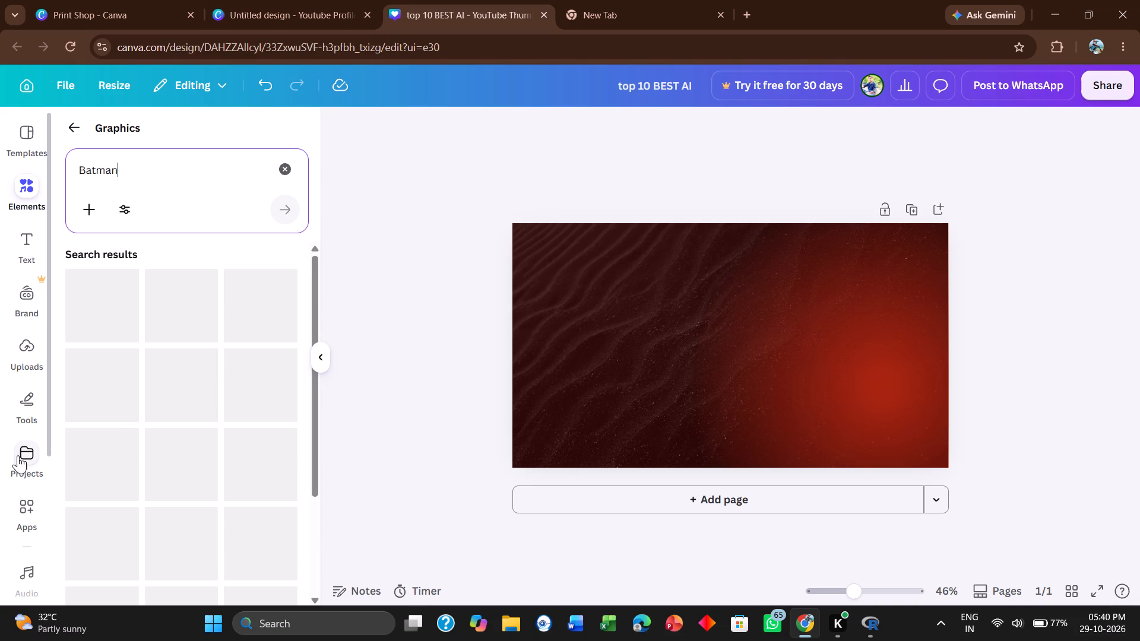
Open the uploaded files and look through the images for one to use on the thumbnail.
left_click(28, 357)
scroll(155, 362, "down", 1)
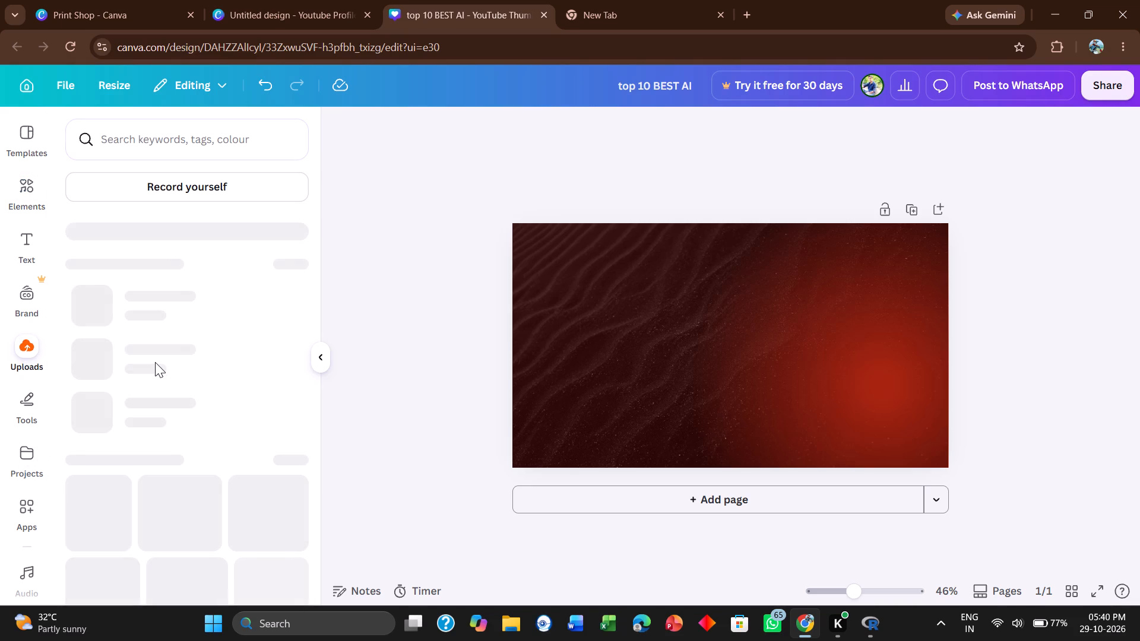
scroll(155, 362, "down", 1)
scroll(155, 362, "up", 1)
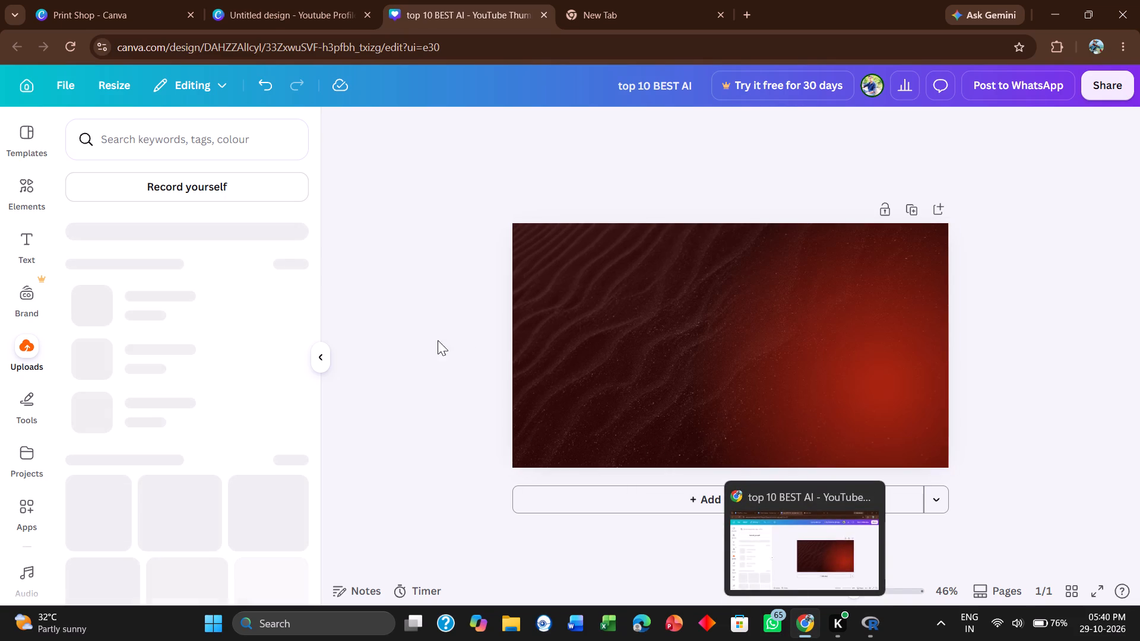
scroll(158, 354, "down", 2)
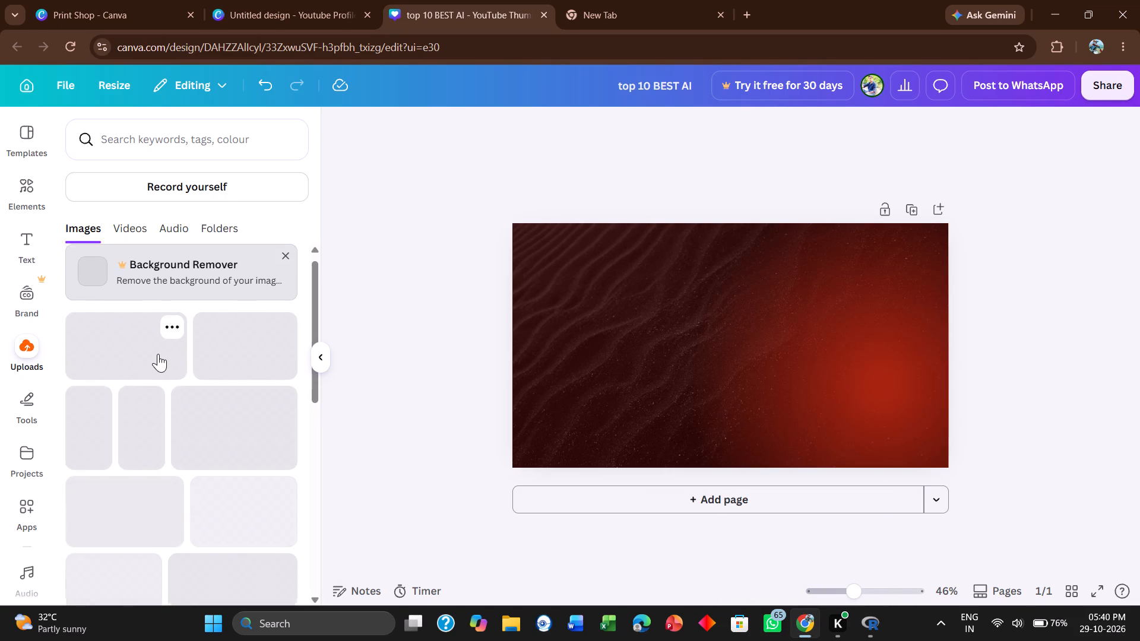
scroll(158, 354, "down", 6)
scroll(158, 354, "up", 3)
scroll(158, 354, "down", 7)
scroll(158, 354, "up", 2)
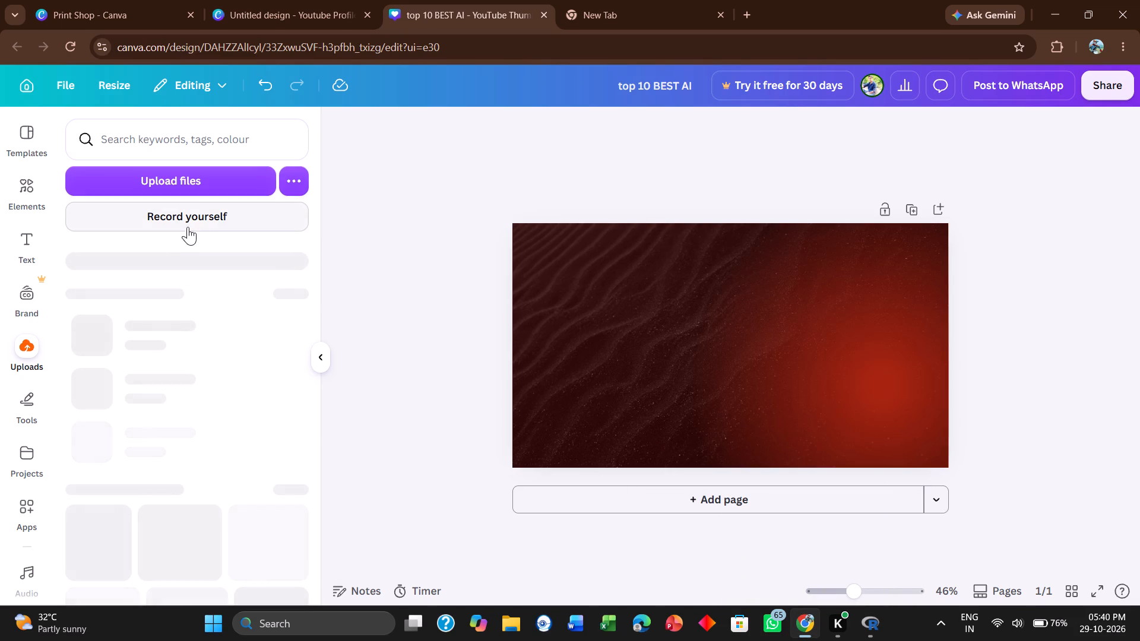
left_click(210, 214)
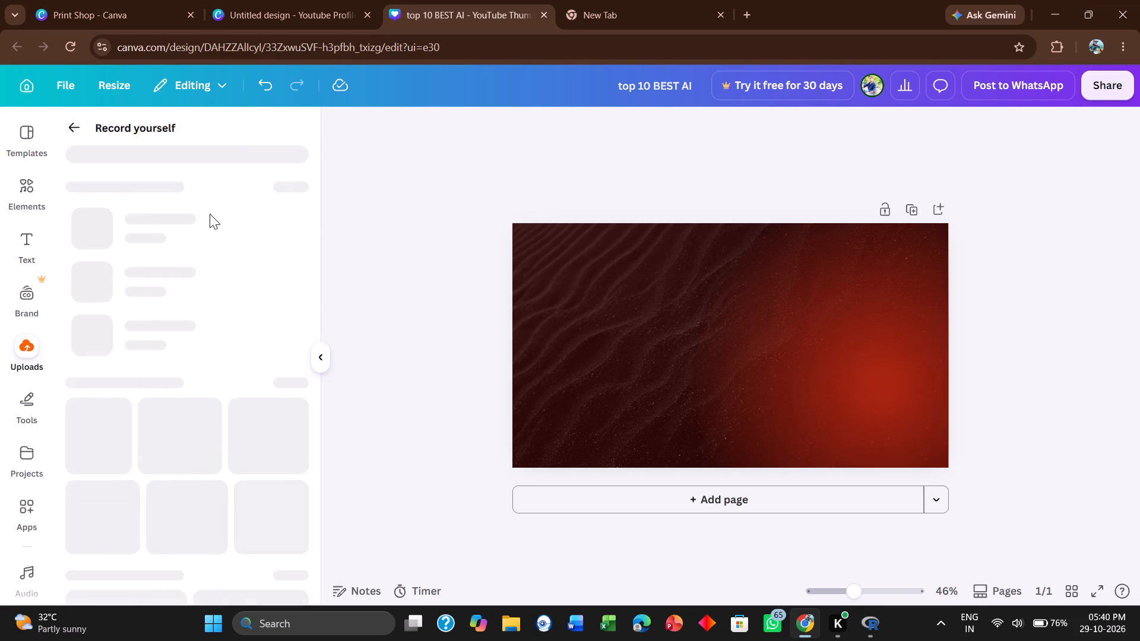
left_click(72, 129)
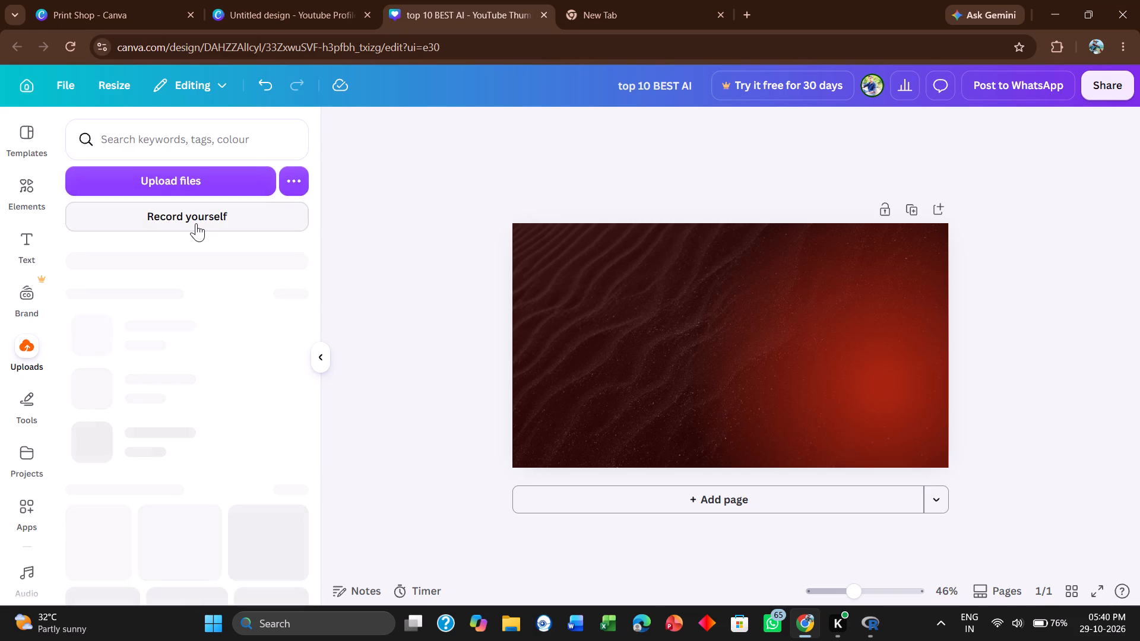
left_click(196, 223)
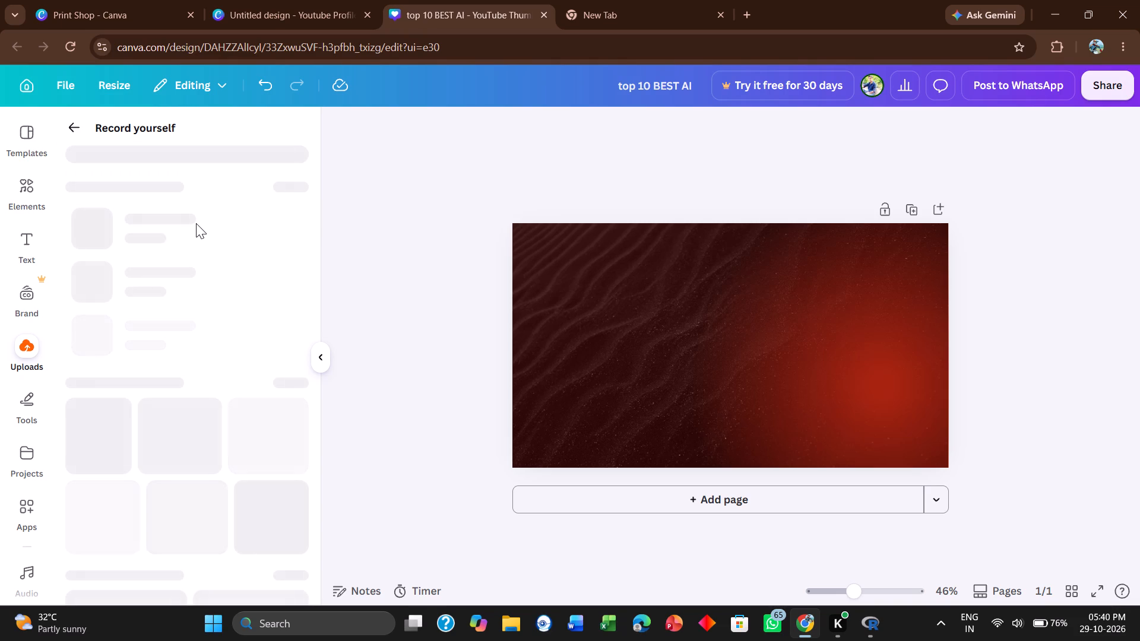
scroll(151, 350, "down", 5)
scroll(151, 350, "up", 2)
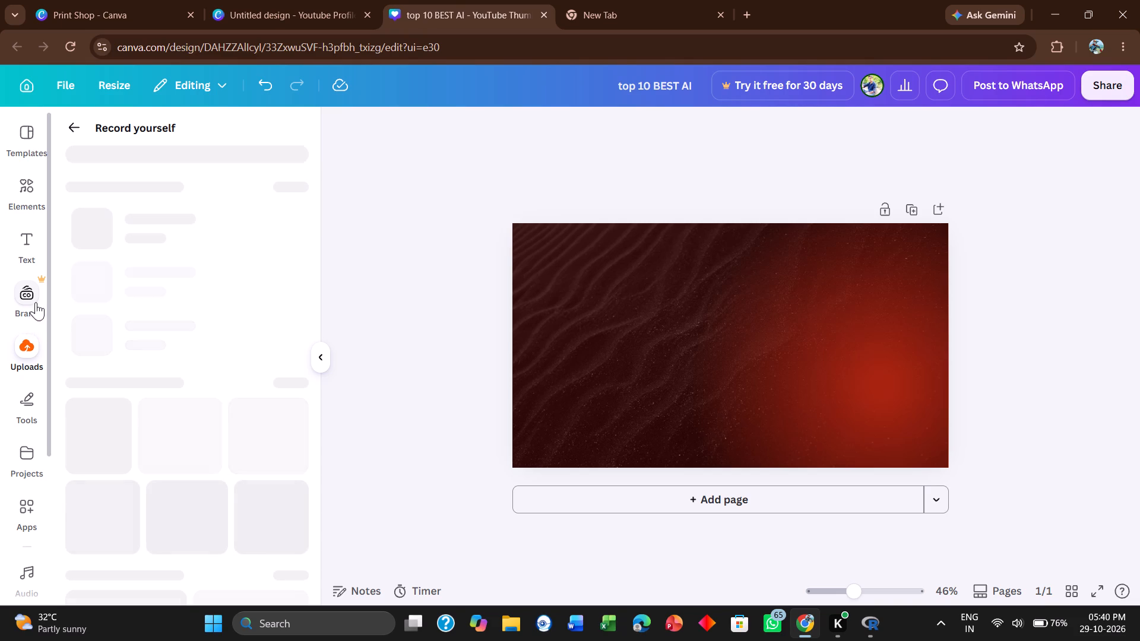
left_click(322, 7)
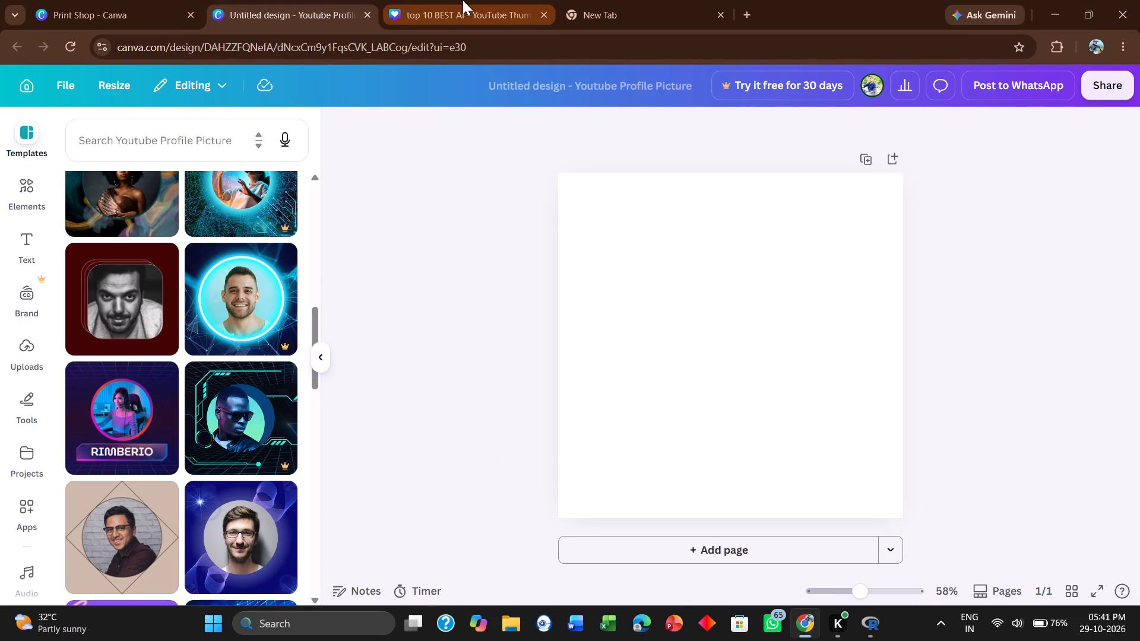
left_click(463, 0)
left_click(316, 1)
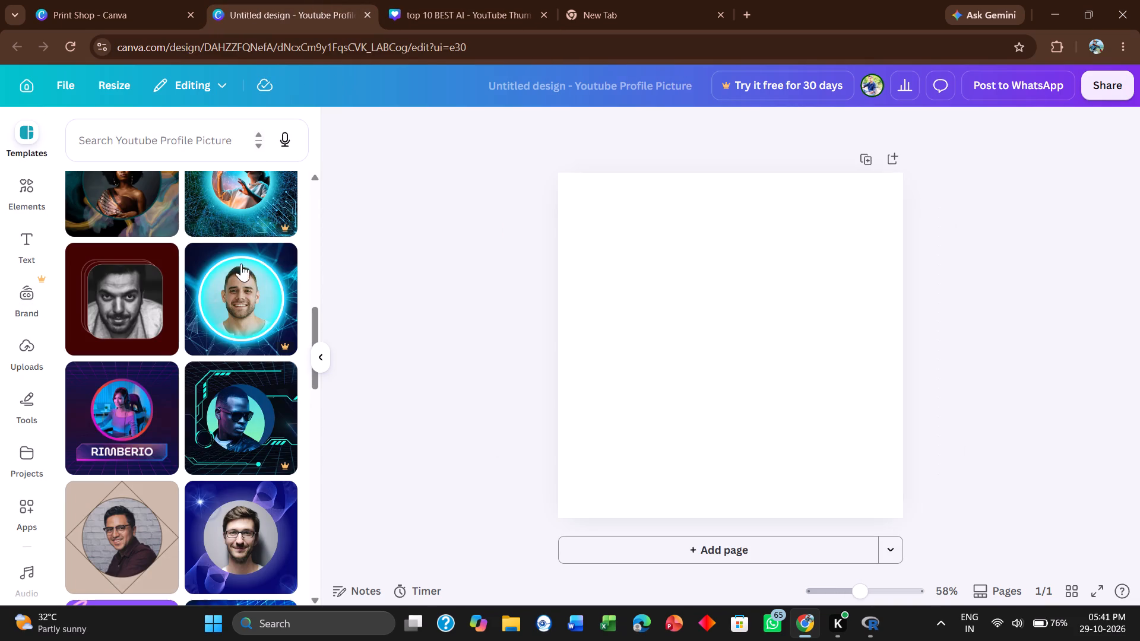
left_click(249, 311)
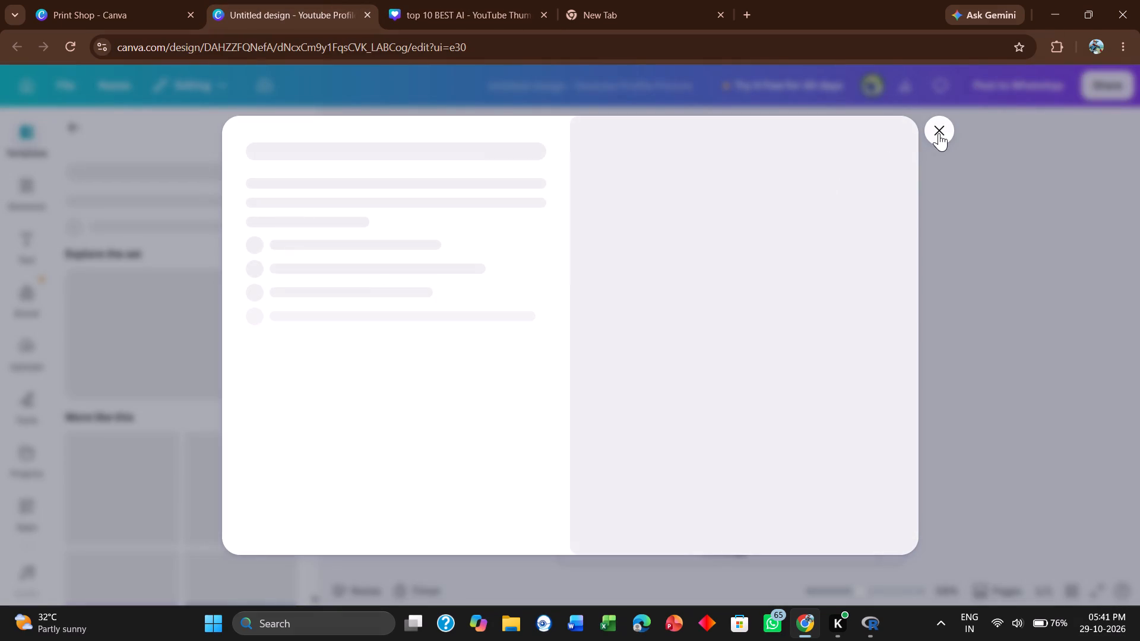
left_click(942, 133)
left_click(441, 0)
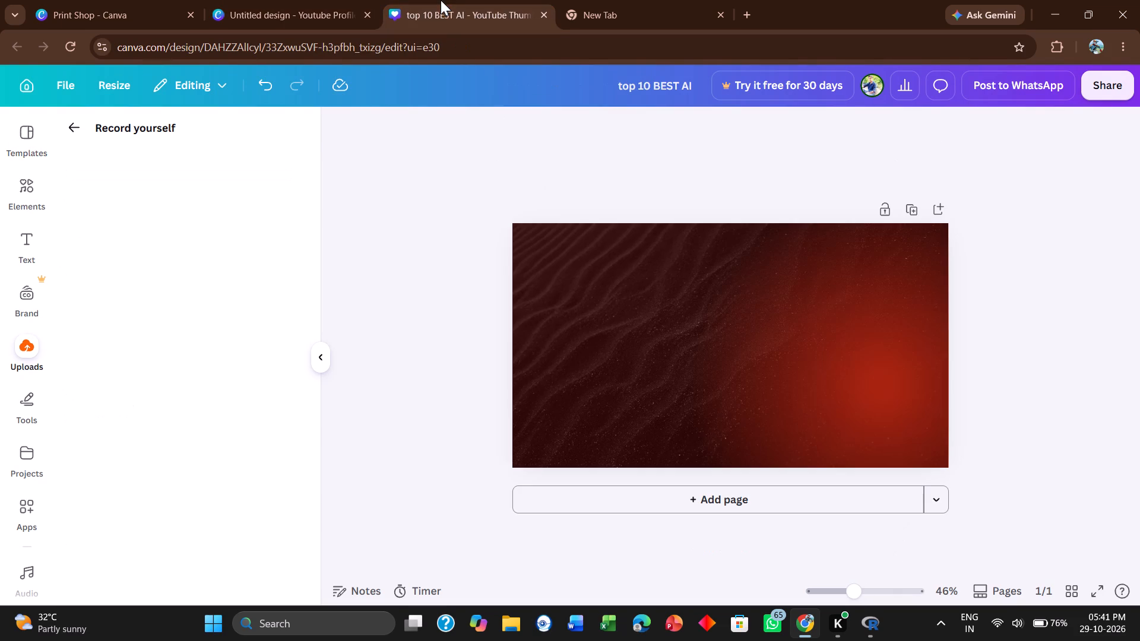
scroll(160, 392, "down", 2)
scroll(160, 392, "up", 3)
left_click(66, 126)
Add the black-and-white Batman image with bat wings from the uploaded images to the thumbnail.
scroll(155, 415, "down", 1)
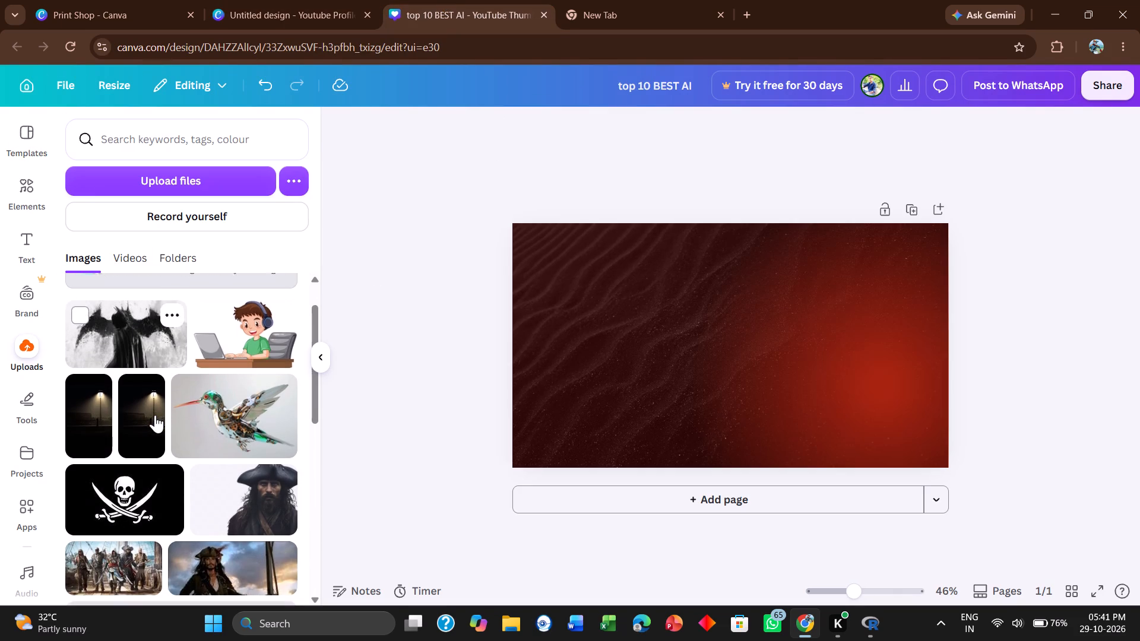
scroll(155, 415, "down", 2)
scroll(220, 458, "down", 5)
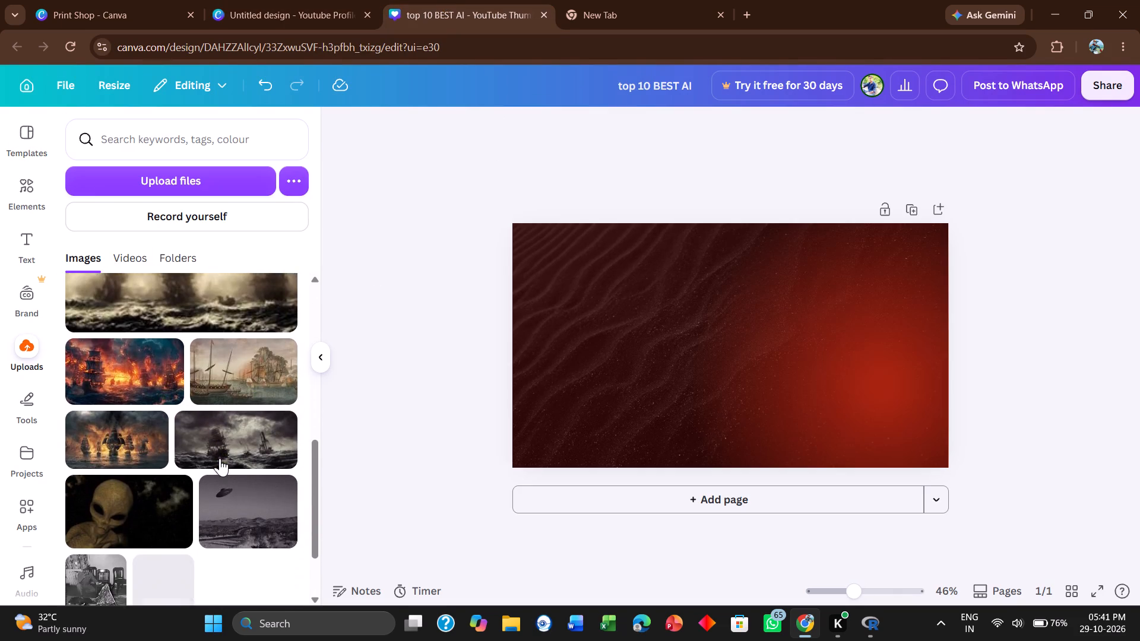
scroll(220, 458, "down", 1)
scroll(135, 446, "up", 3)
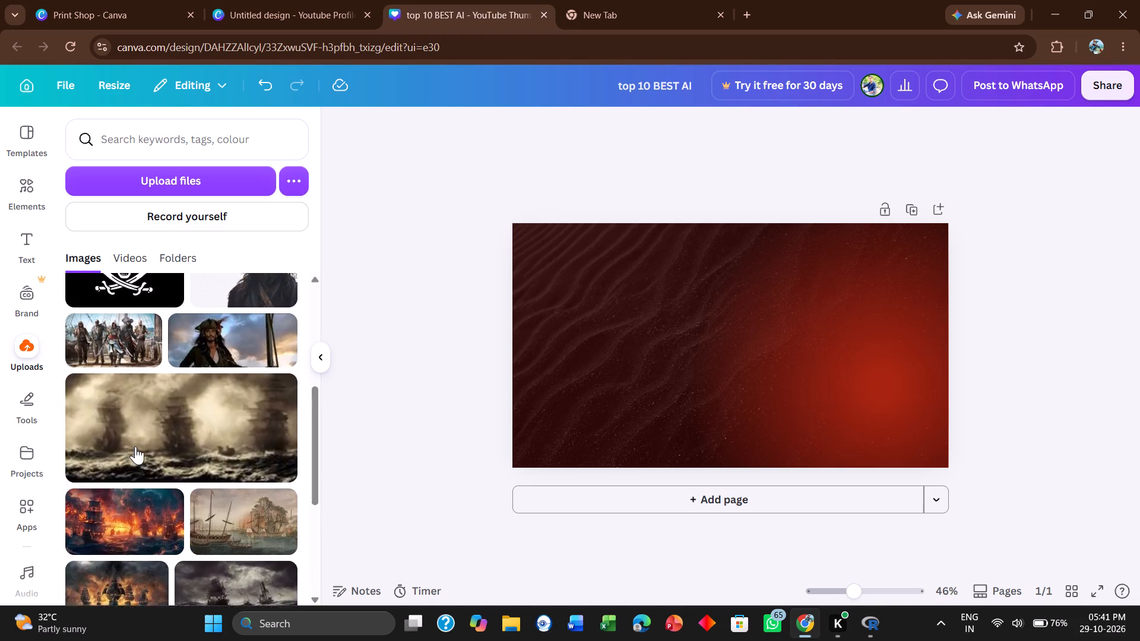
scroll(135, 446, "up", 1)
scroll(282, 443, "up", 2)
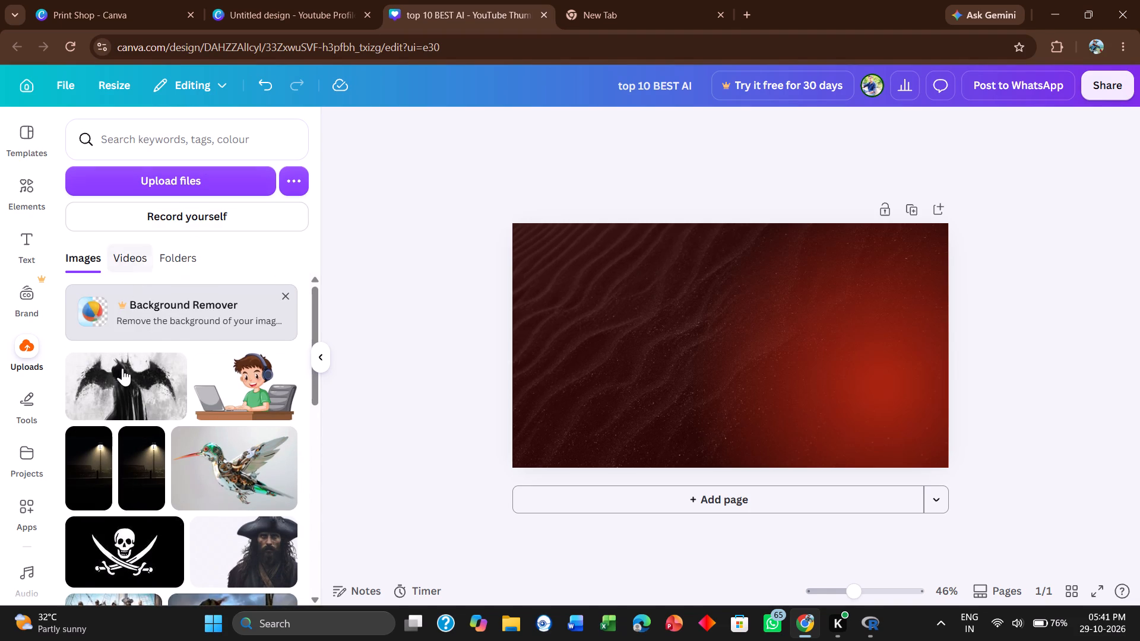
left_click_drag(119, 389, 556, 367)
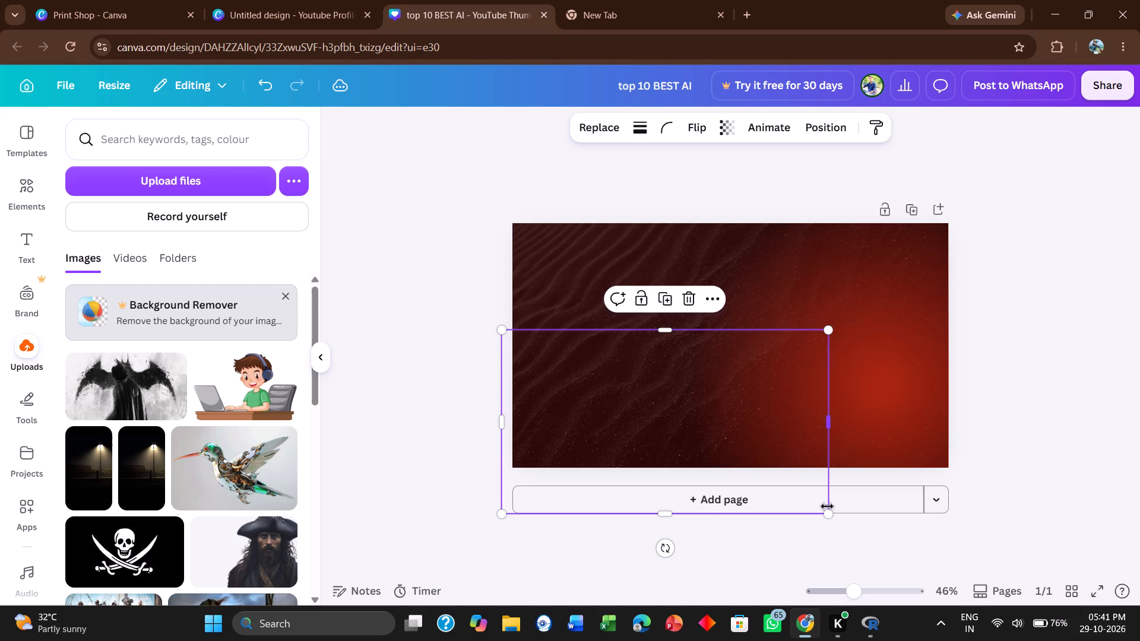
Move the Batman image fully onto the page and adjust its edges to frame both bat wings, about 572 high.
left_click_drag(827, 506, 689, 425)
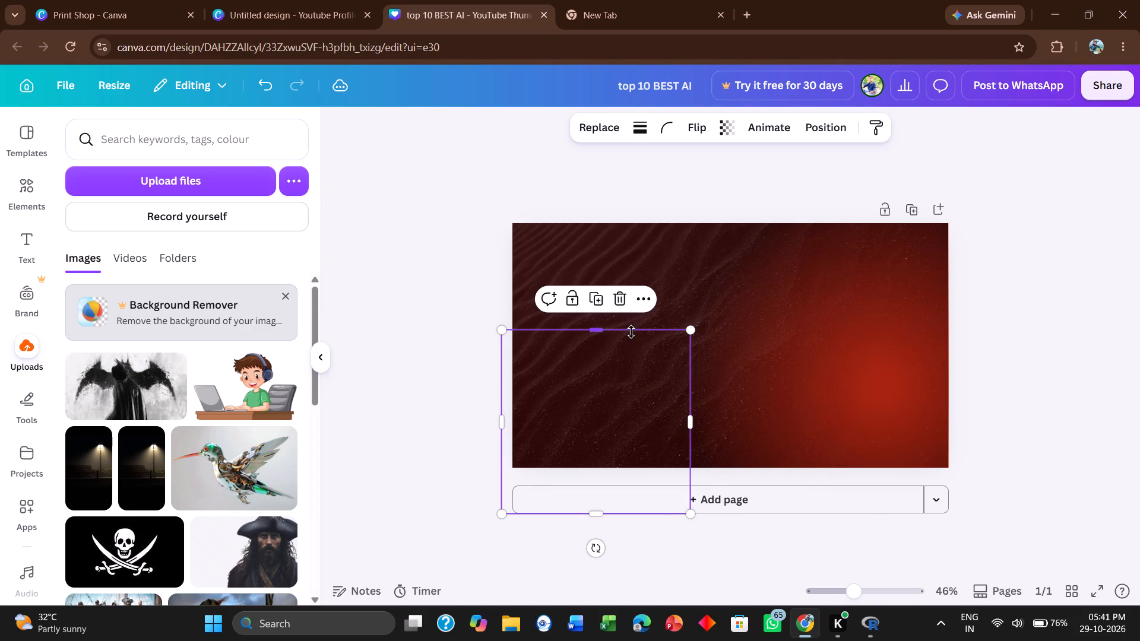
left_click_drag(631, 331, 673, 320)
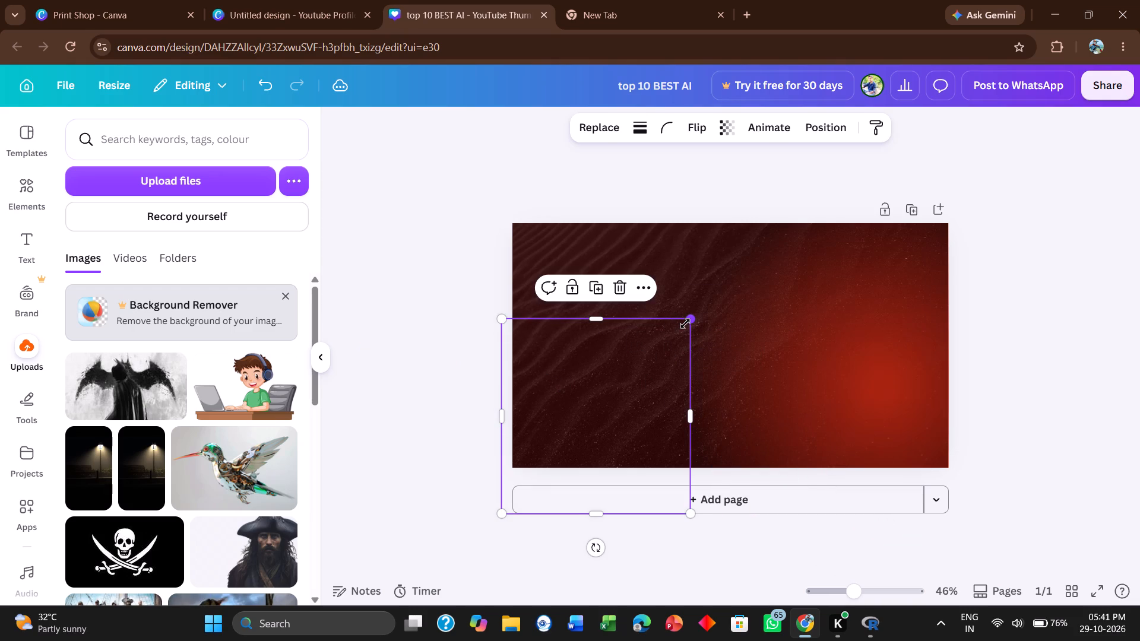
left_click(685, 323)
left_click_drag(689, 419, 706, 417)
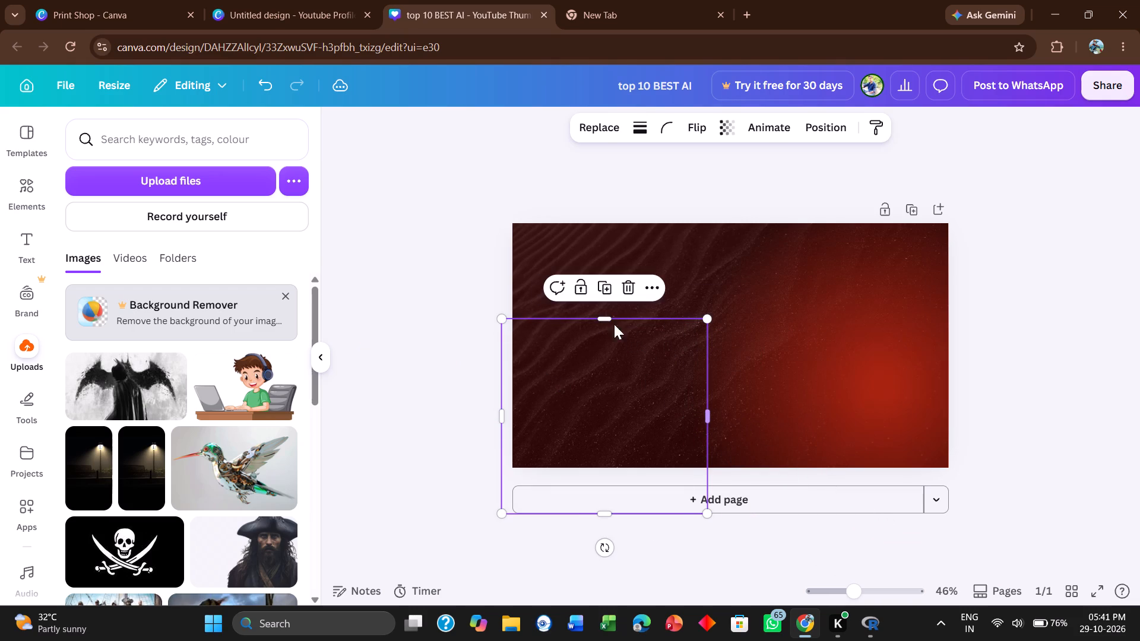
left_click_drag(607, 382, 710, 322)
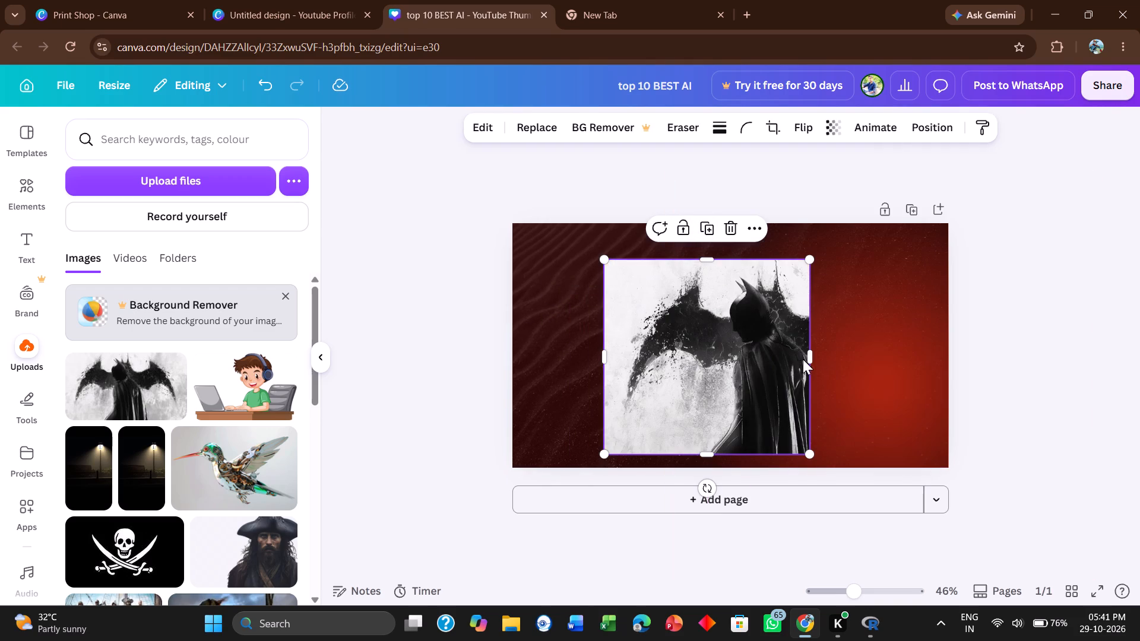
left_click_drag(807, 357, 785, 356)
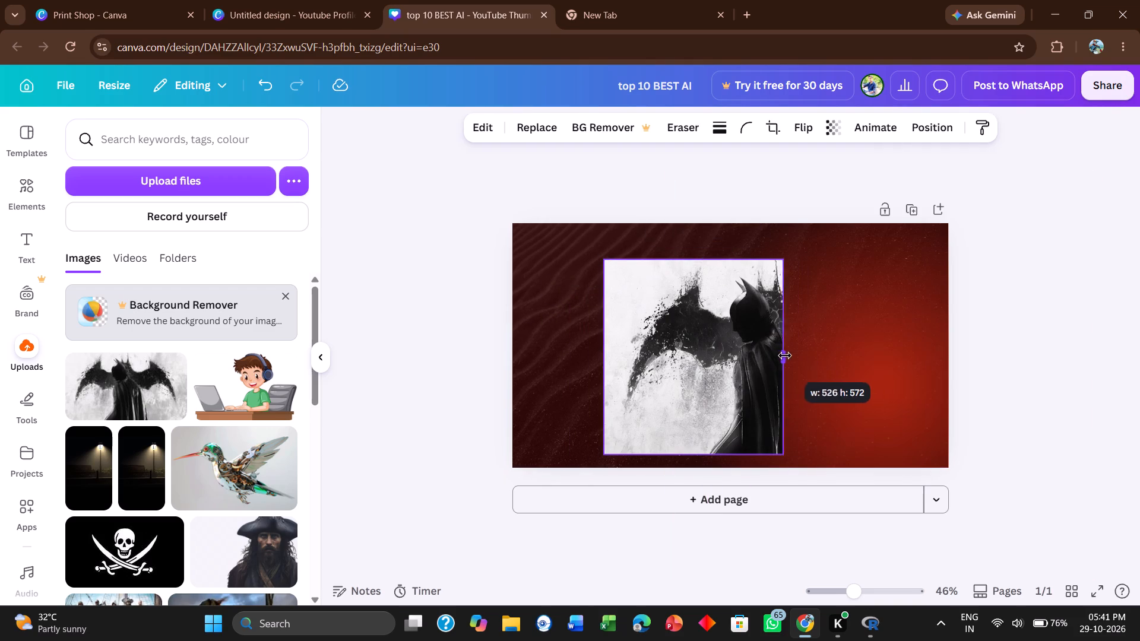
left_click_drag(785, 356, 901, 353)
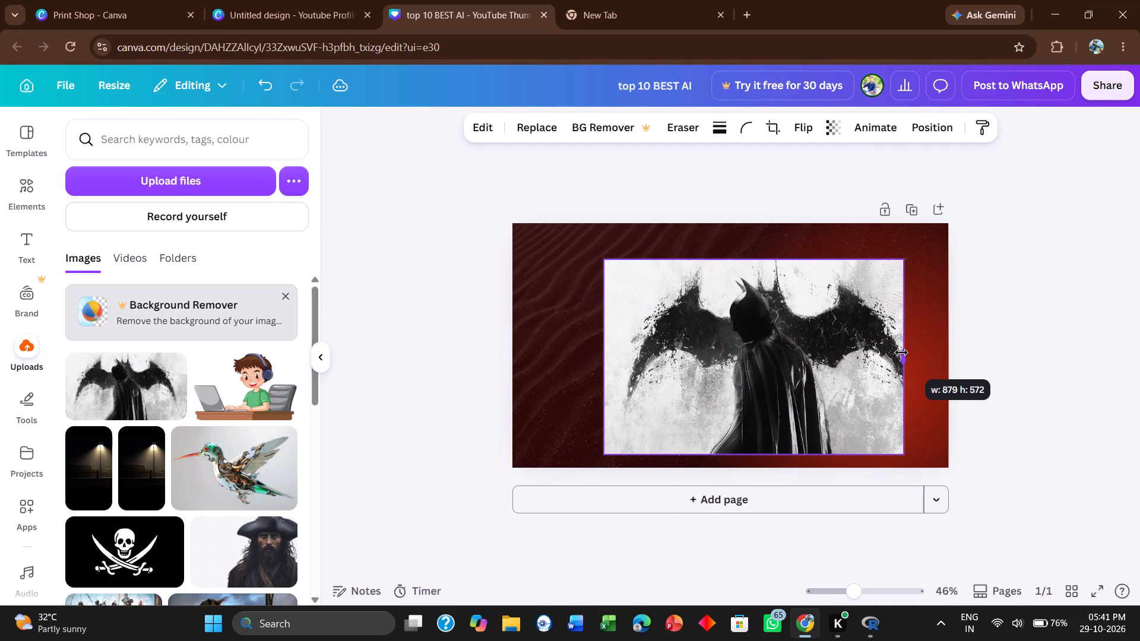
left_click_drag(901, 353, 913, 351)
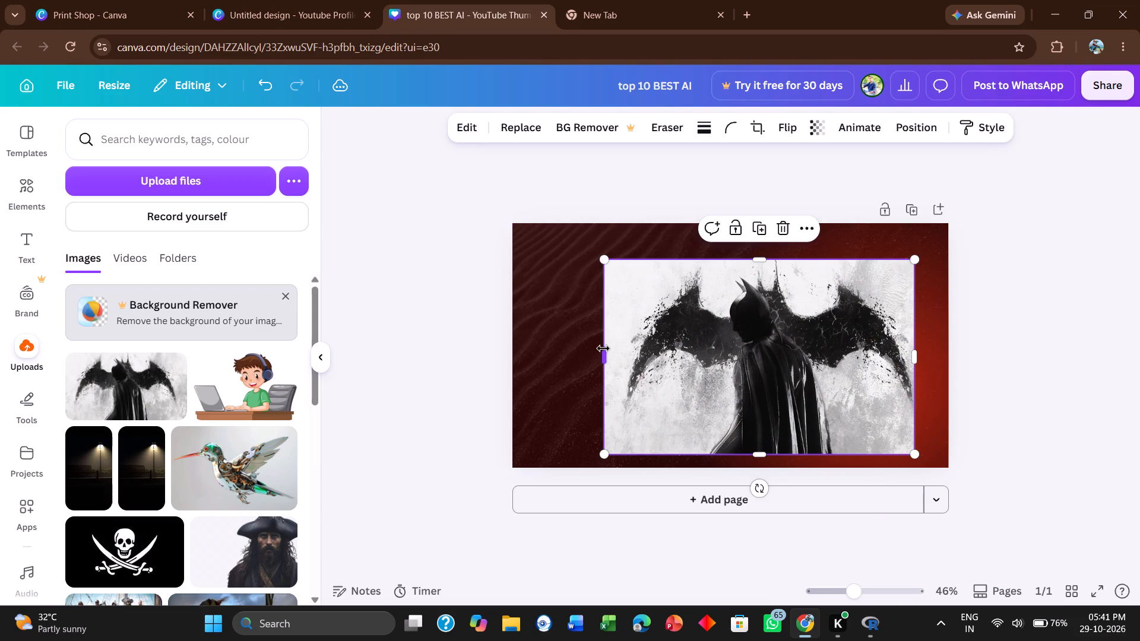
left_click_drag(607, 356, 631, 358)
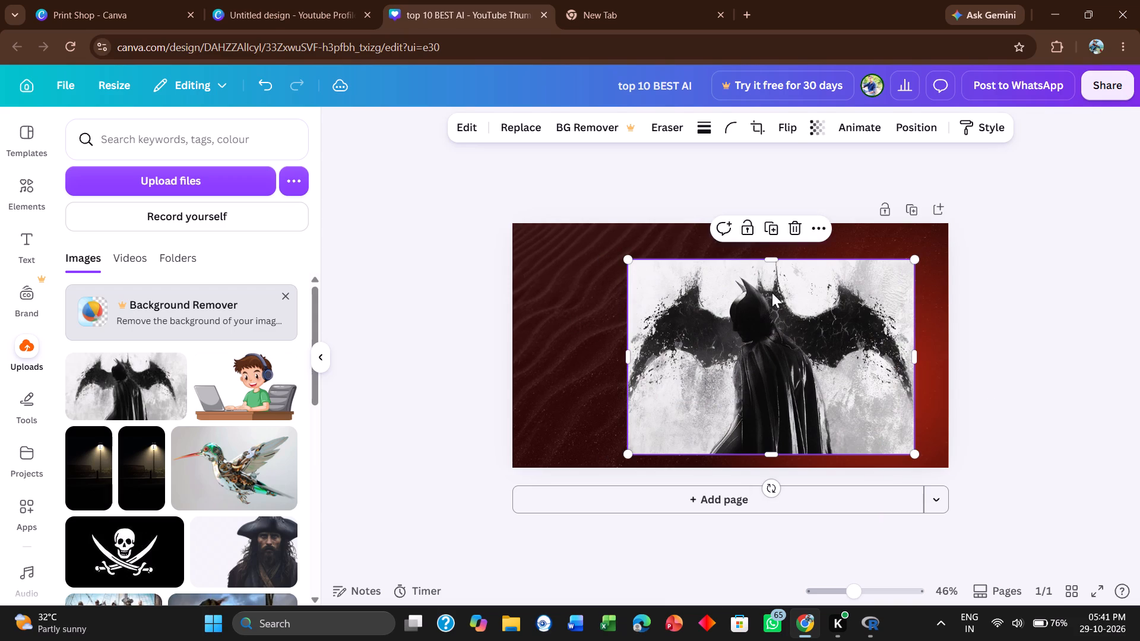
Centre the Batman image horizontally on the thumbnail, leaving a margin of red background above and below.
left_click_drag(805, 350, 829, 326)
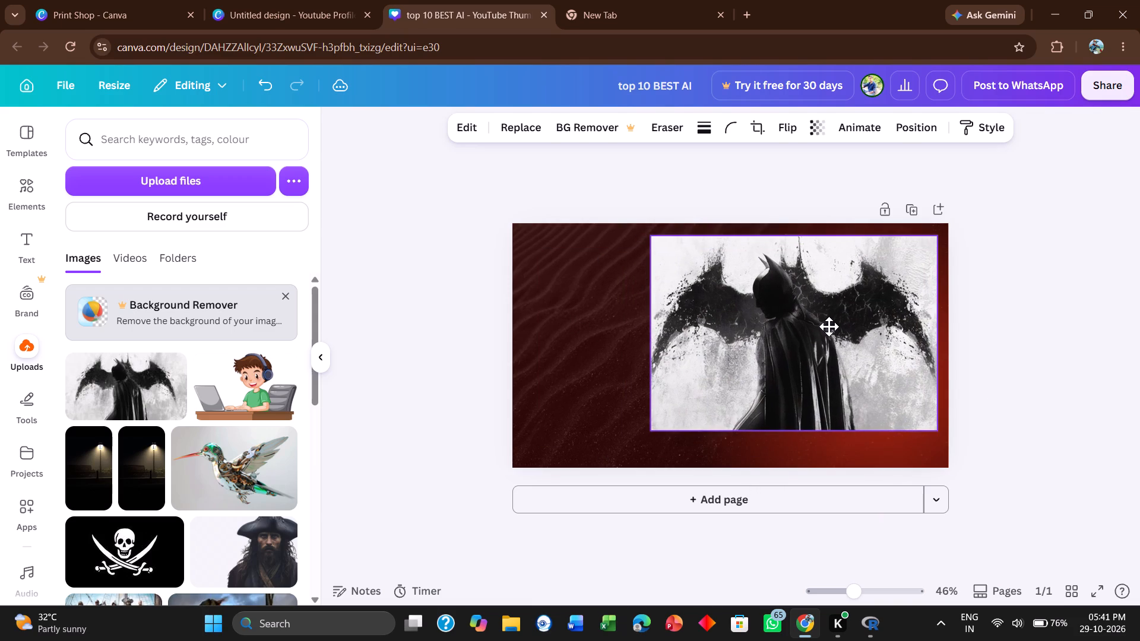
left_click_drag(829, 326, 821, 334)
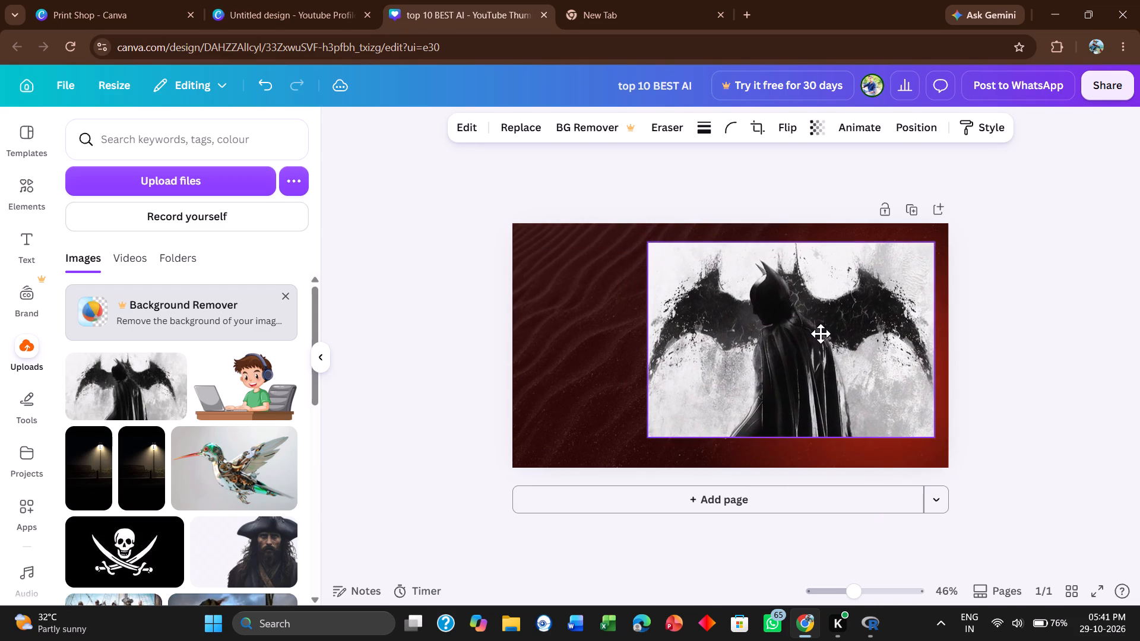
left_click_drag(821, 334, 768, 332)
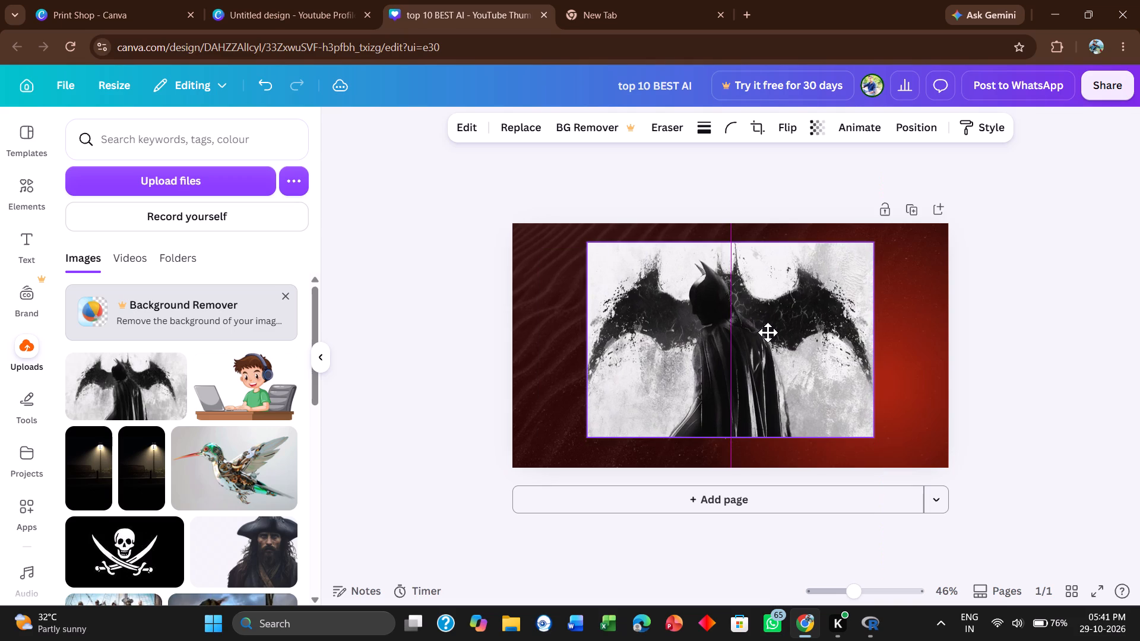
left_click_drag(768, 332, 768, 335)
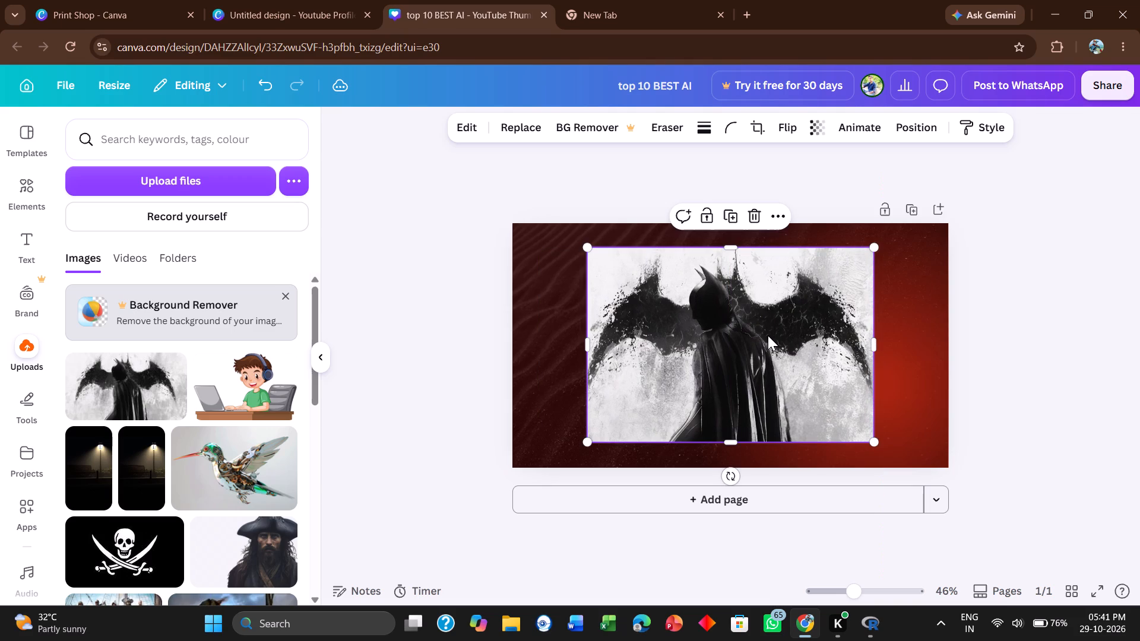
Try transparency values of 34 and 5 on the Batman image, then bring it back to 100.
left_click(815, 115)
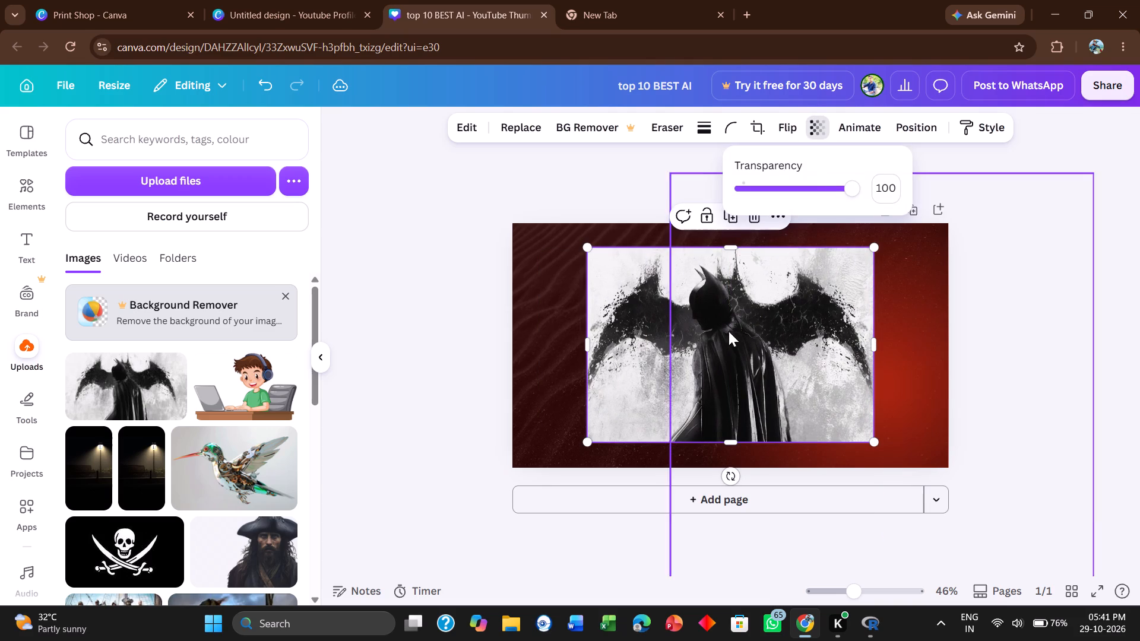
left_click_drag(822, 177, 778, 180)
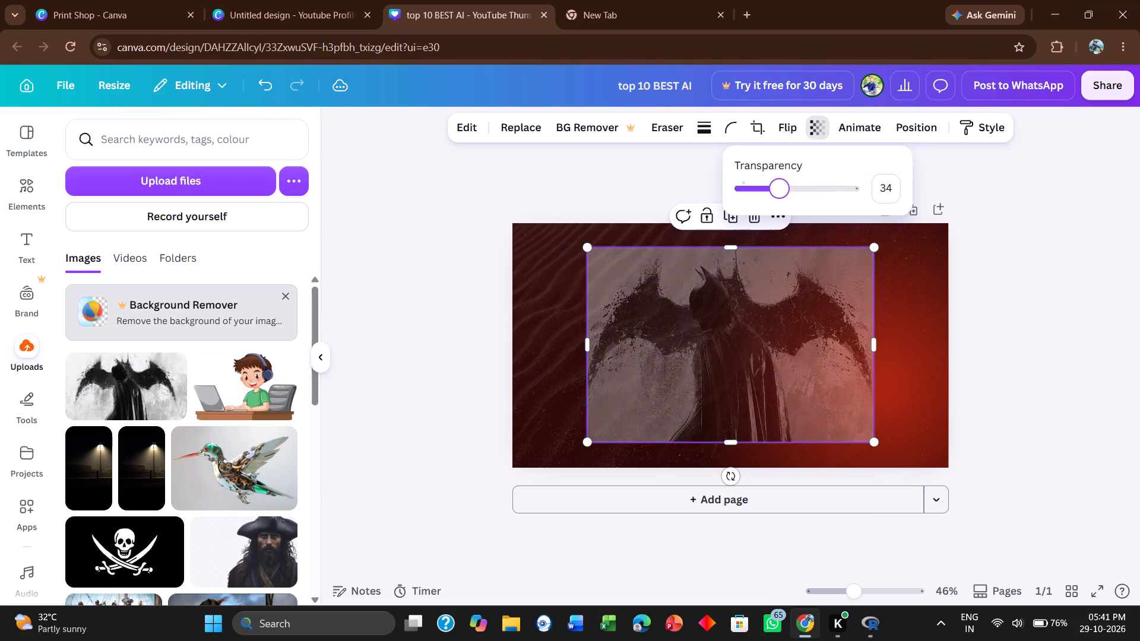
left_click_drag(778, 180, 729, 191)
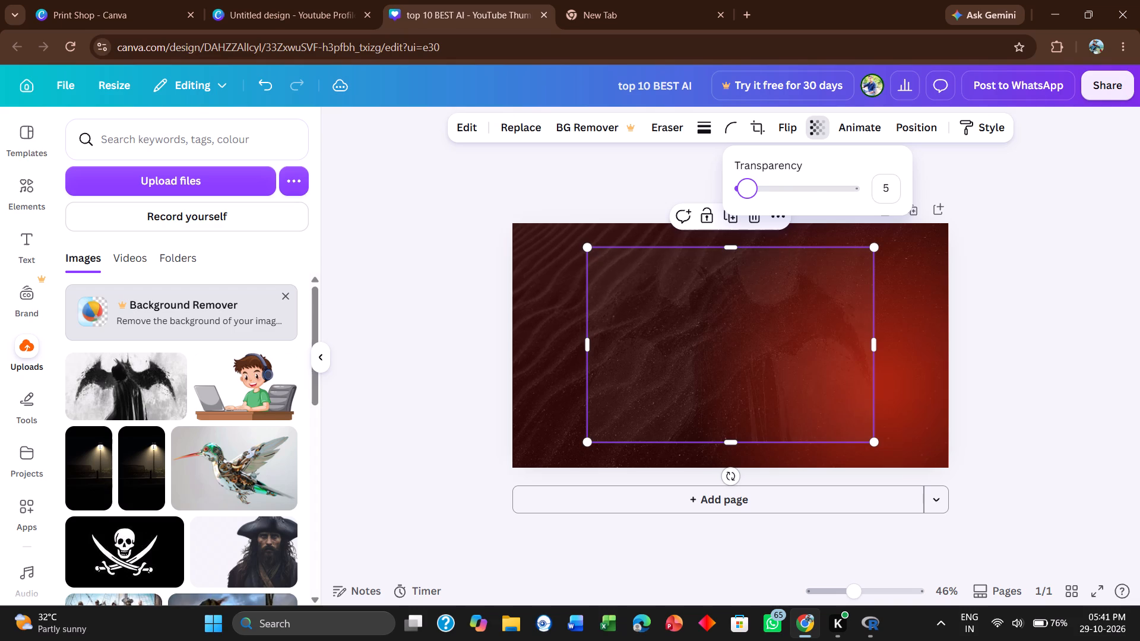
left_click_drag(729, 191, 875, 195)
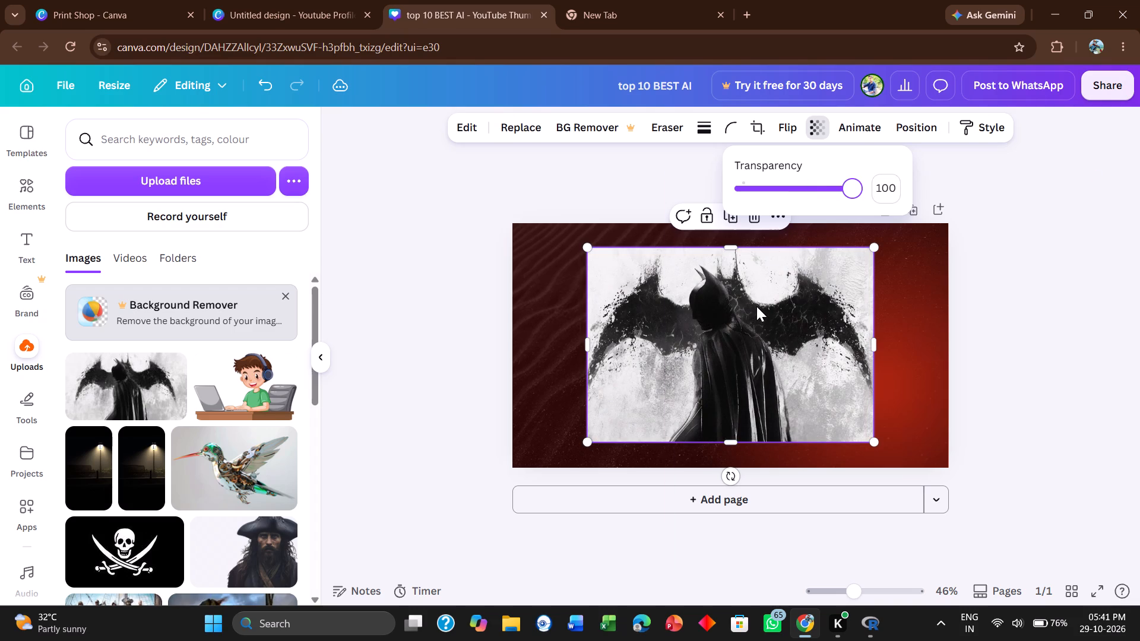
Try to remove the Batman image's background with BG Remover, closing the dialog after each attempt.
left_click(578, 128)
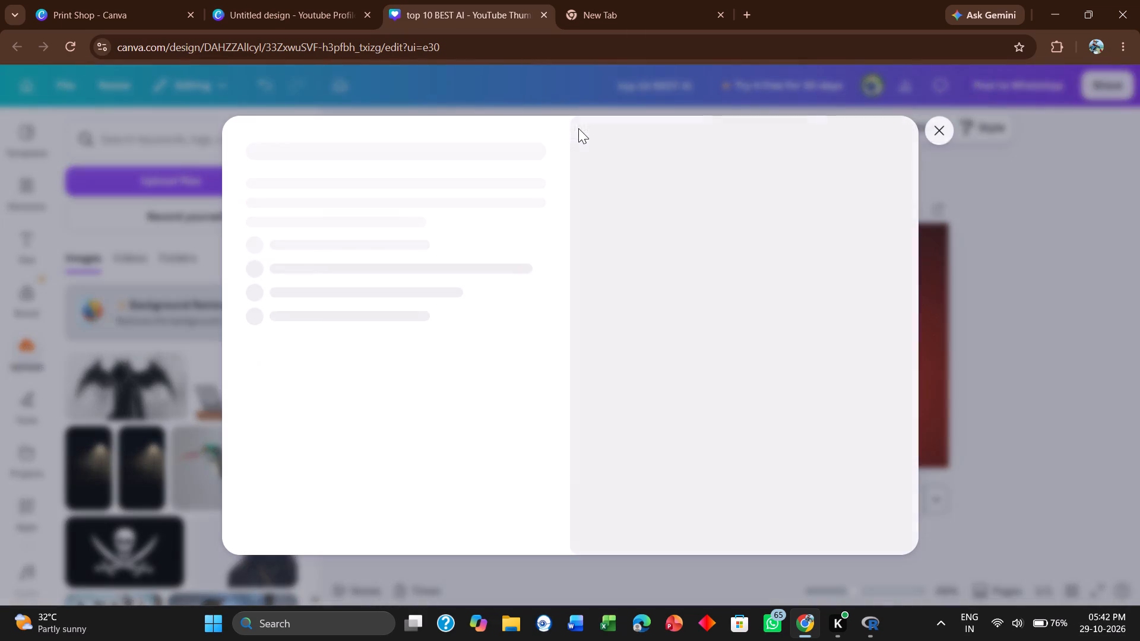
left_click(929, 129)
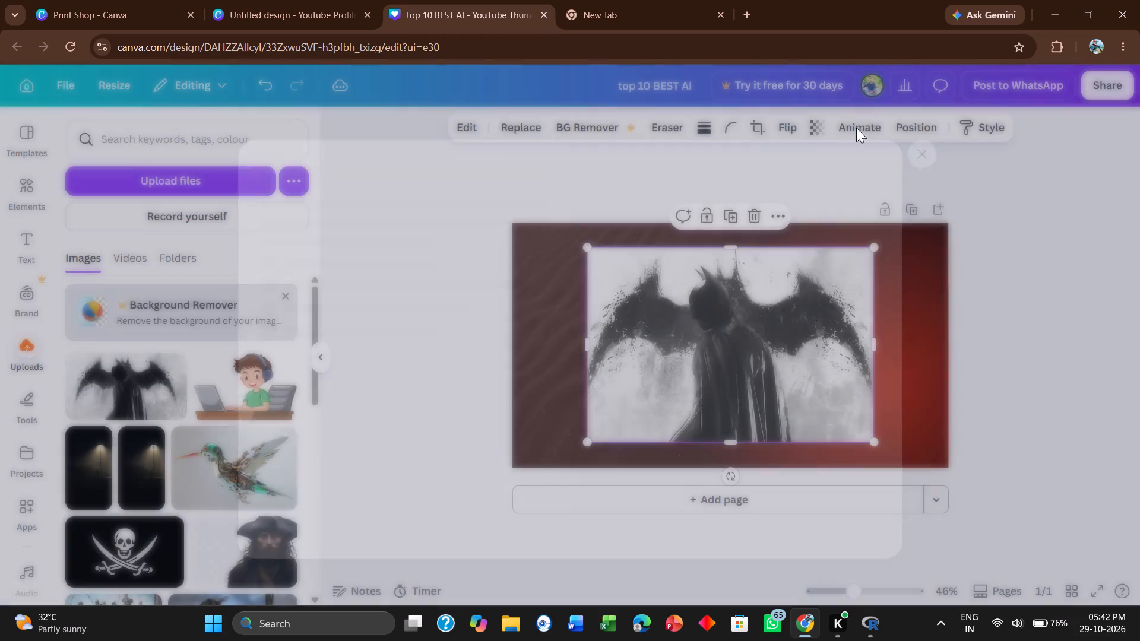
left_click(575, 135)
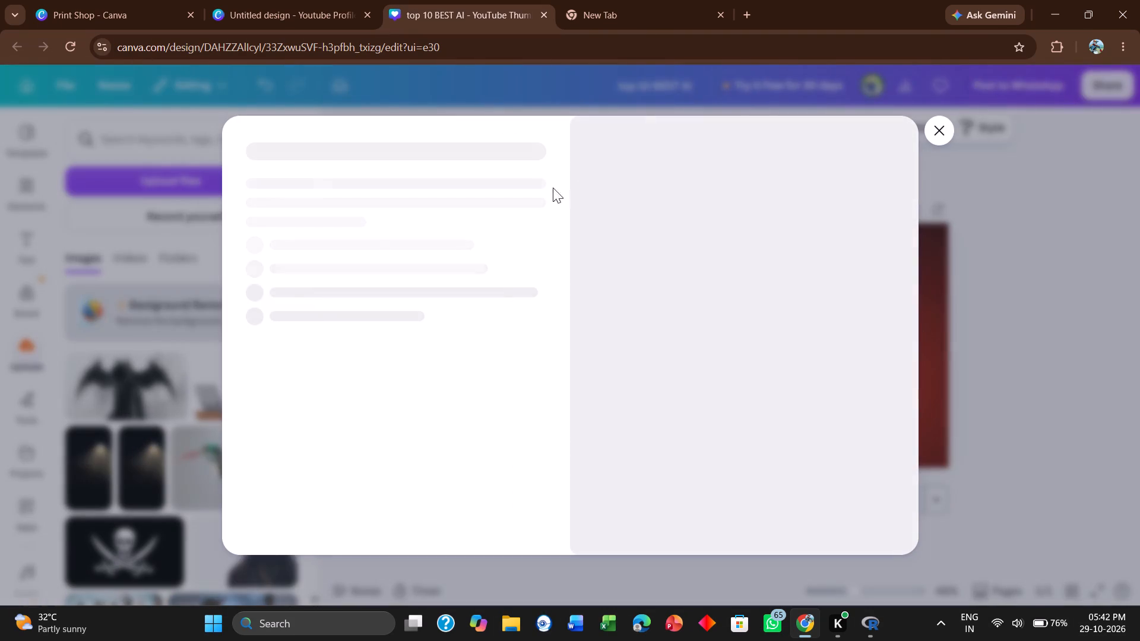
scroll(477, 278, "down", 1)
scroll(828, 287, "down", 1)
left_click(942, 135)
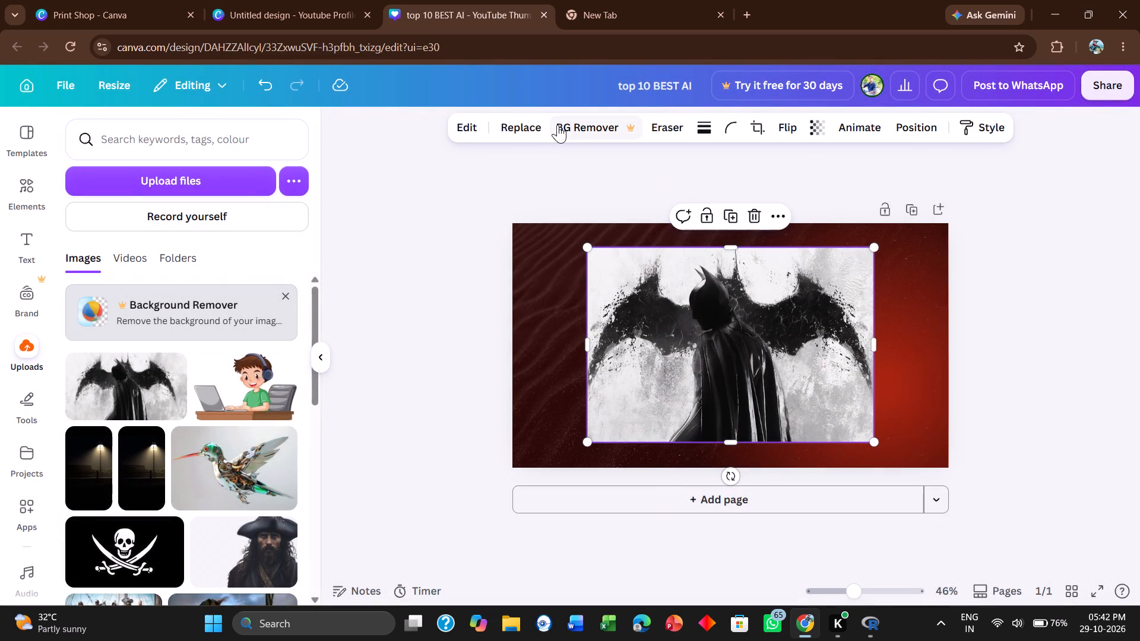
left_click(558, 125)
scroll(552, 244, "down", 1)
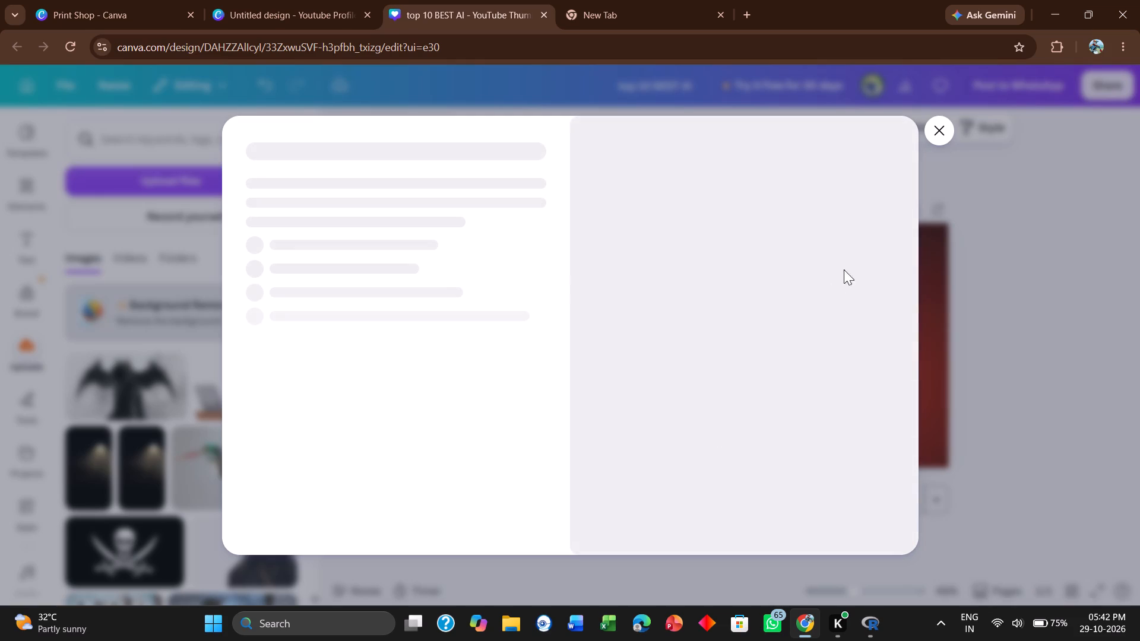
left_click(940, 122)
Move the Batman image to the right side of the thumbnail and enlarge it to about 842 by 710 px, nearly full page height.
left_click_drag(781, 285, 875, 304)
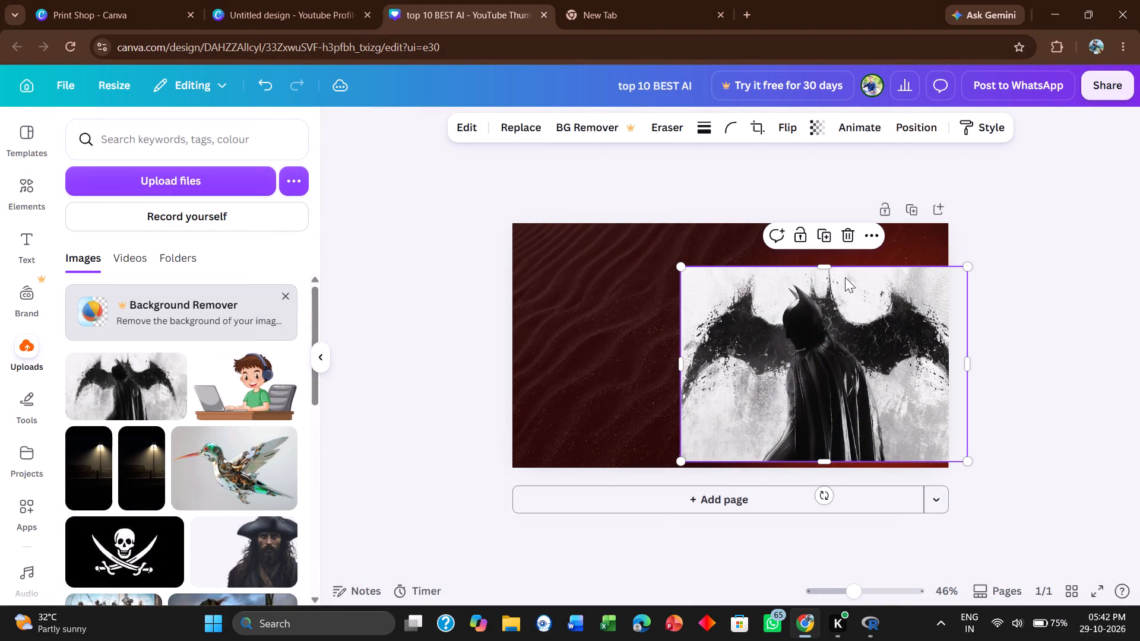
left_click_drag(828, 264, 832, 218)
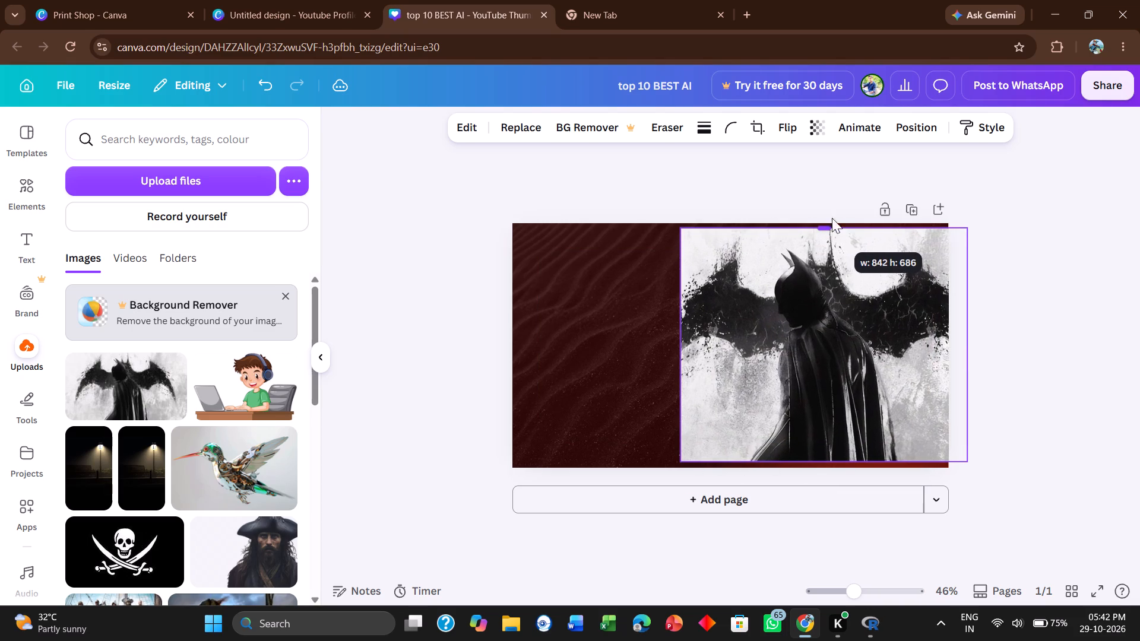
left_click_drag(832, 218, 832, 217)
left_click_drag(826, 285, 845, 297)
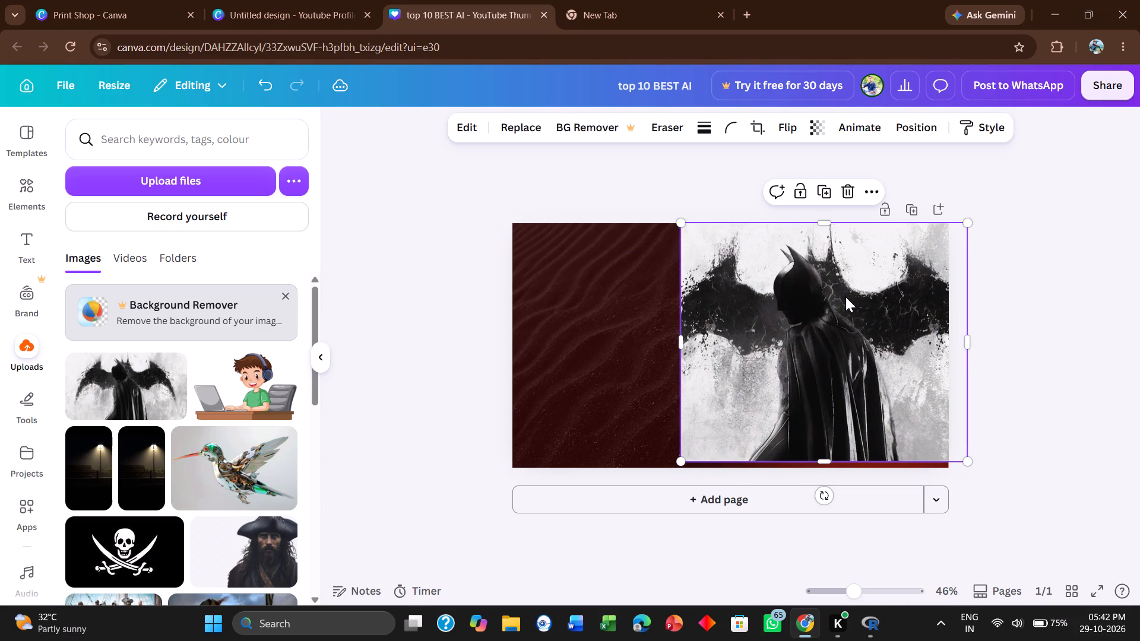
left_click_drag(820, 332, 847, 332)
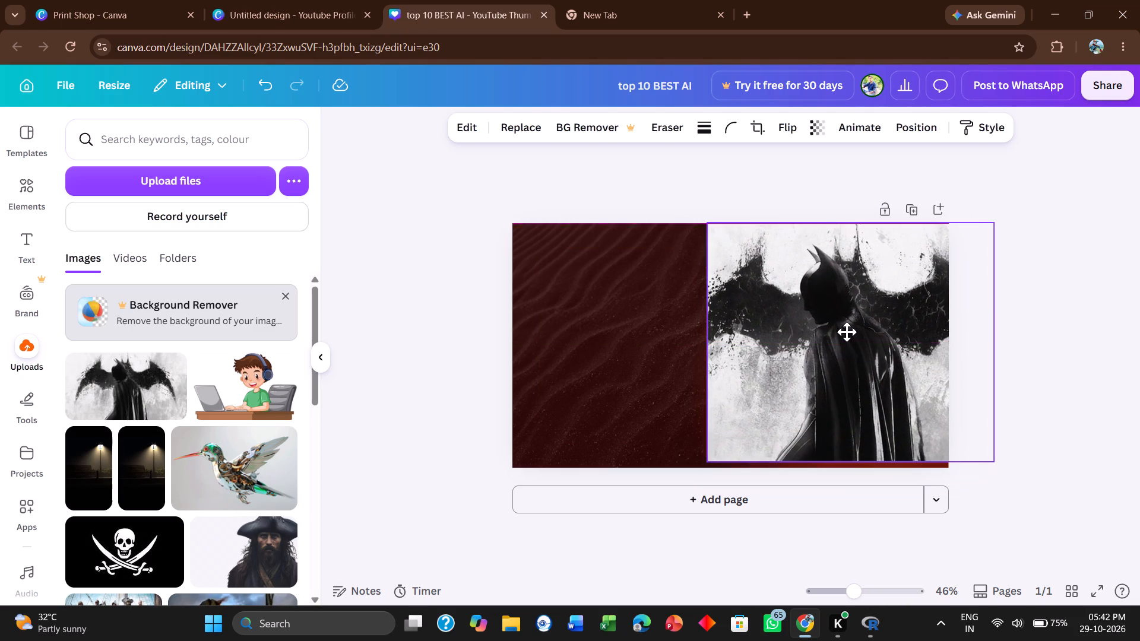
left_click_drag(847, 332, 851, 337)
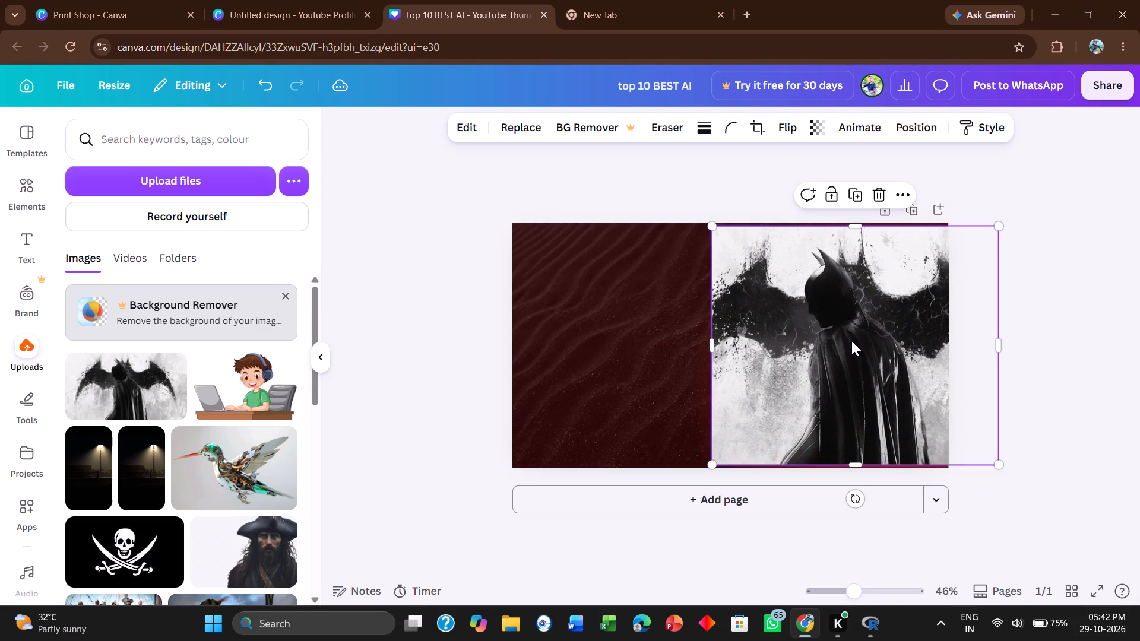
left_click(848, 227)
left_click(845, 257)
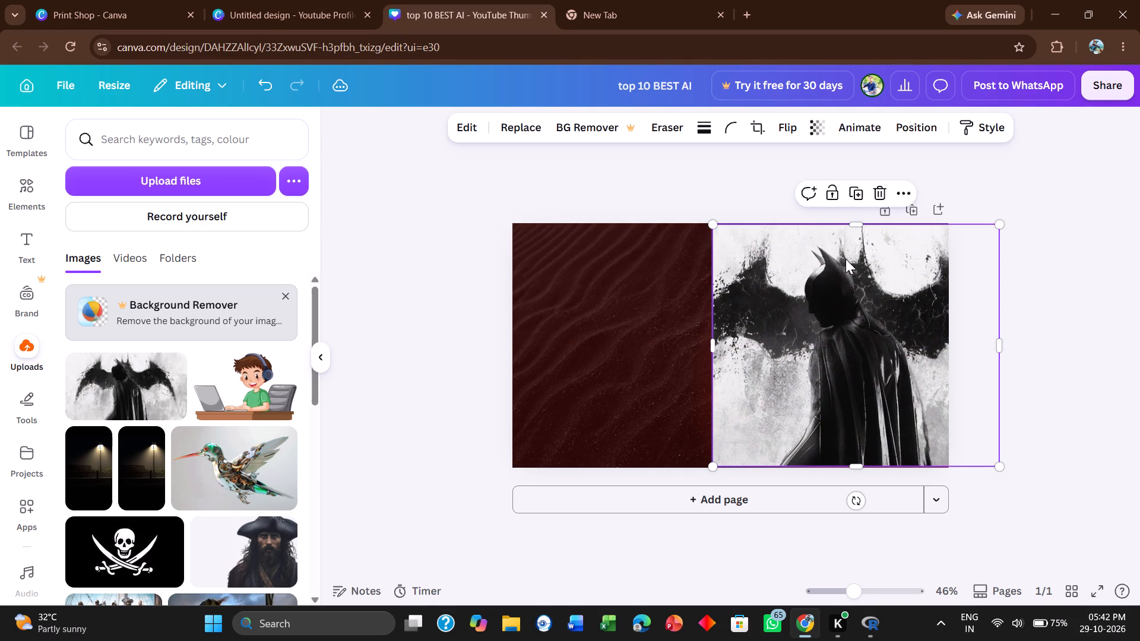
Set the Batman image's transparency to 31 so it blends with the dark red background.
left_click(819, 126)
left_click_drag(807, 186, 799, 186)
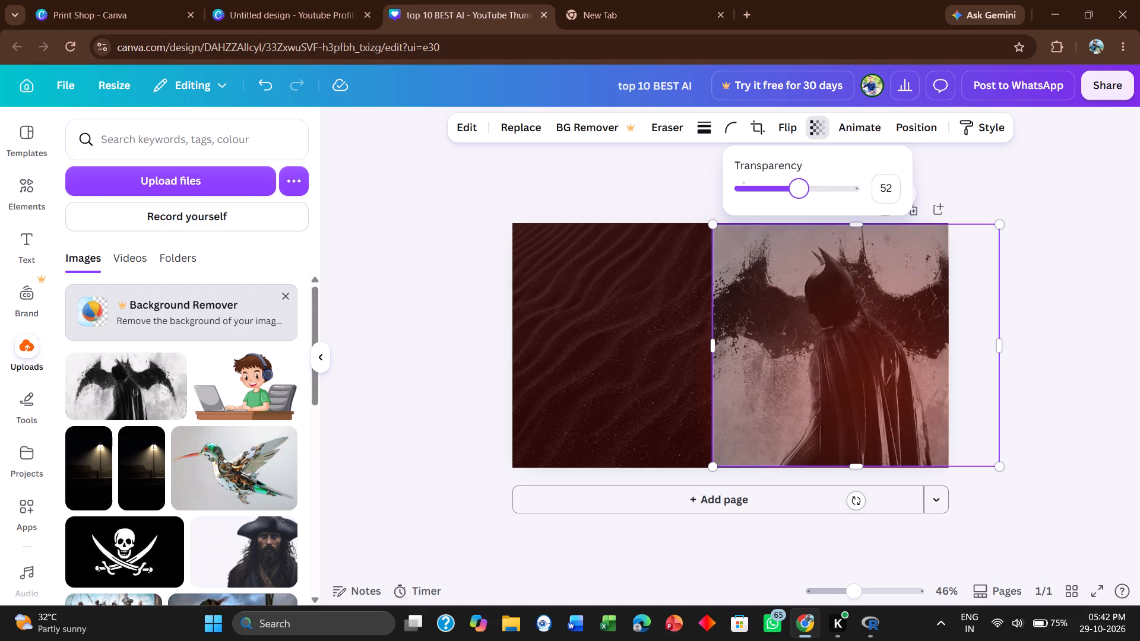
left_click_drag(799, 186, 776, 189)
left_click(674, 289)
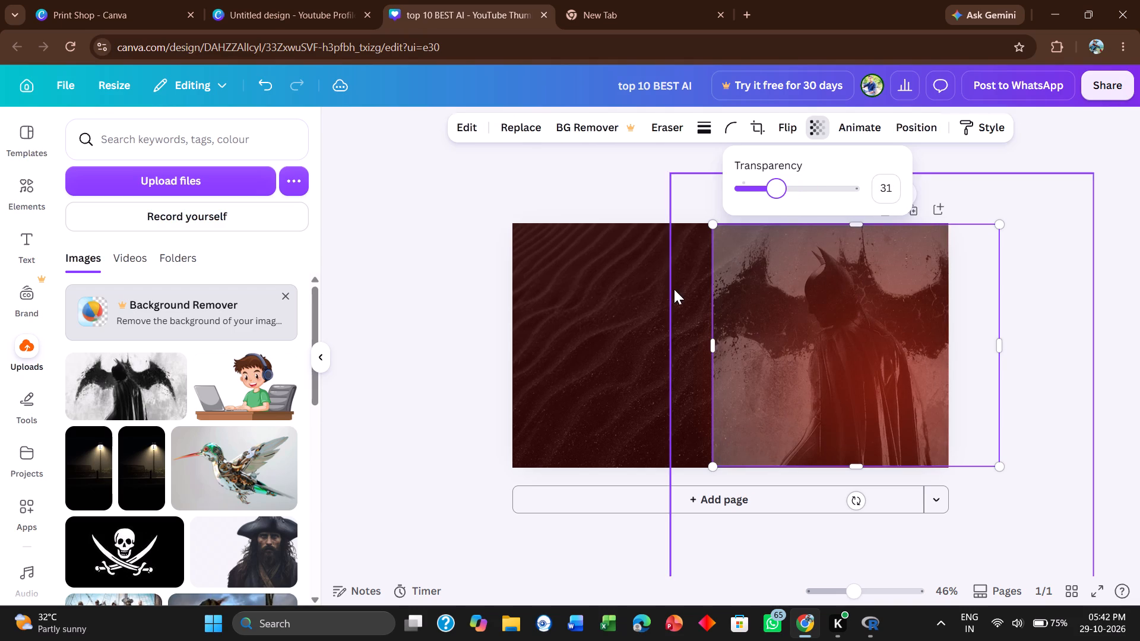
left_click(610, 331)
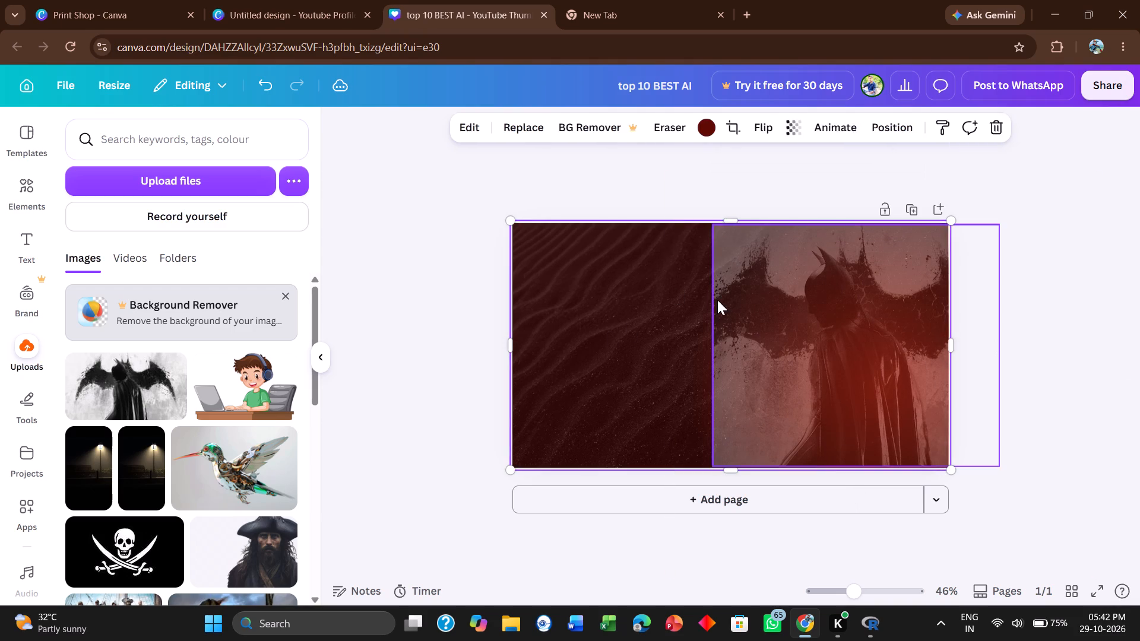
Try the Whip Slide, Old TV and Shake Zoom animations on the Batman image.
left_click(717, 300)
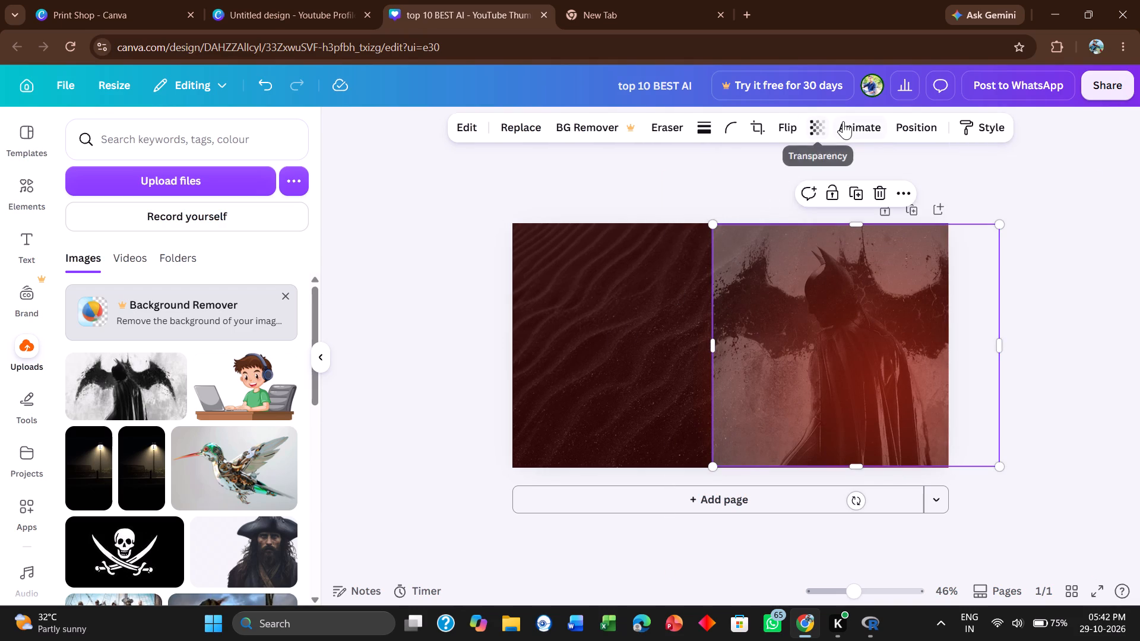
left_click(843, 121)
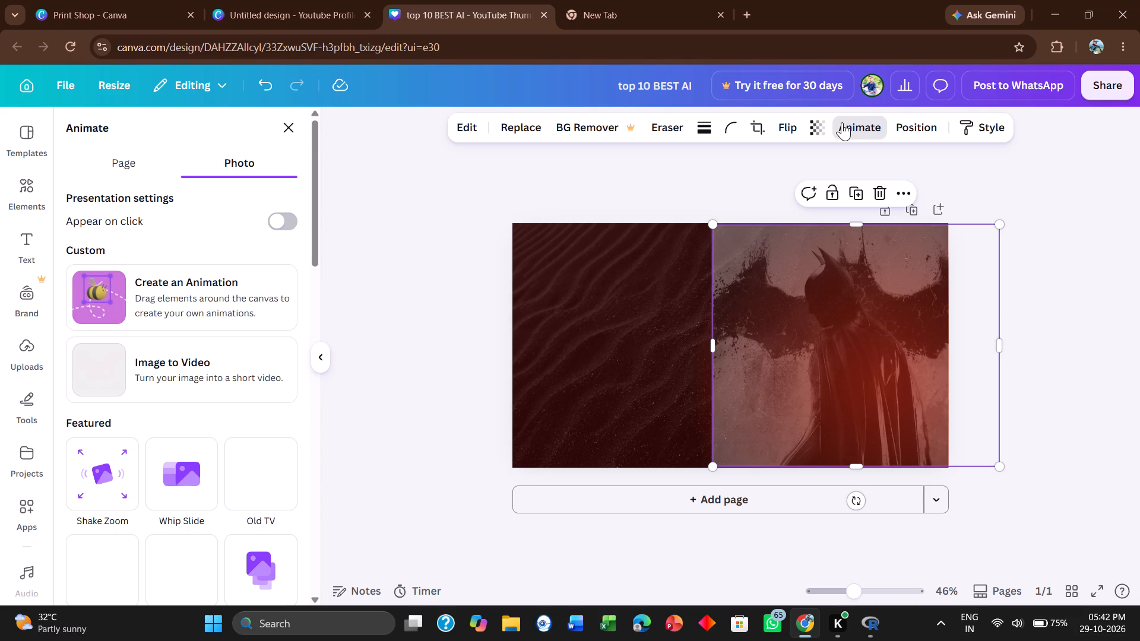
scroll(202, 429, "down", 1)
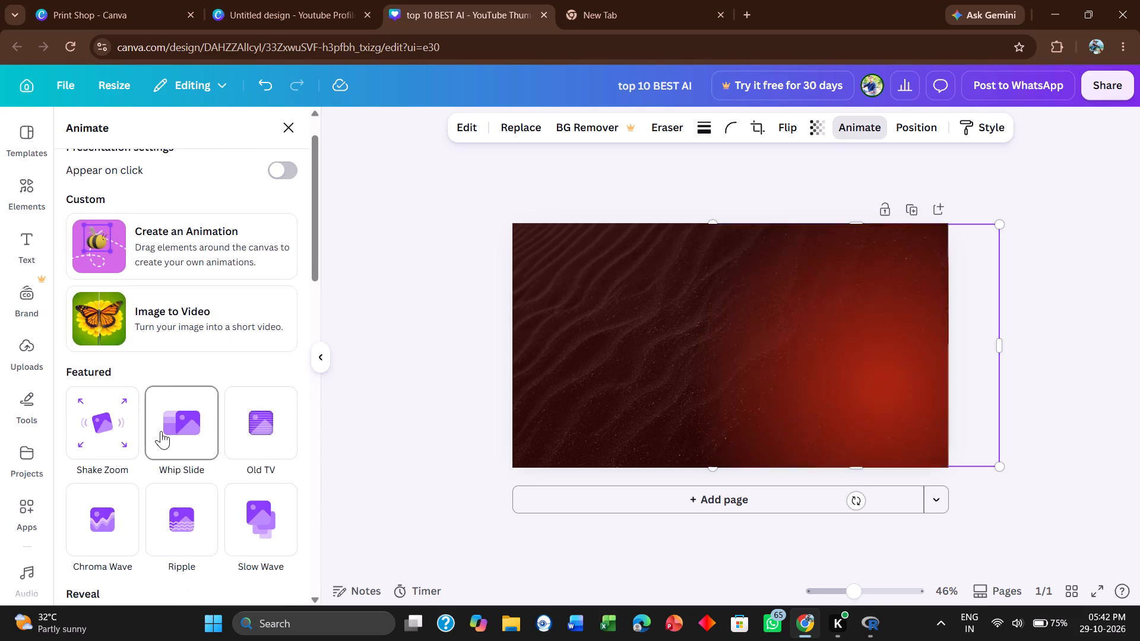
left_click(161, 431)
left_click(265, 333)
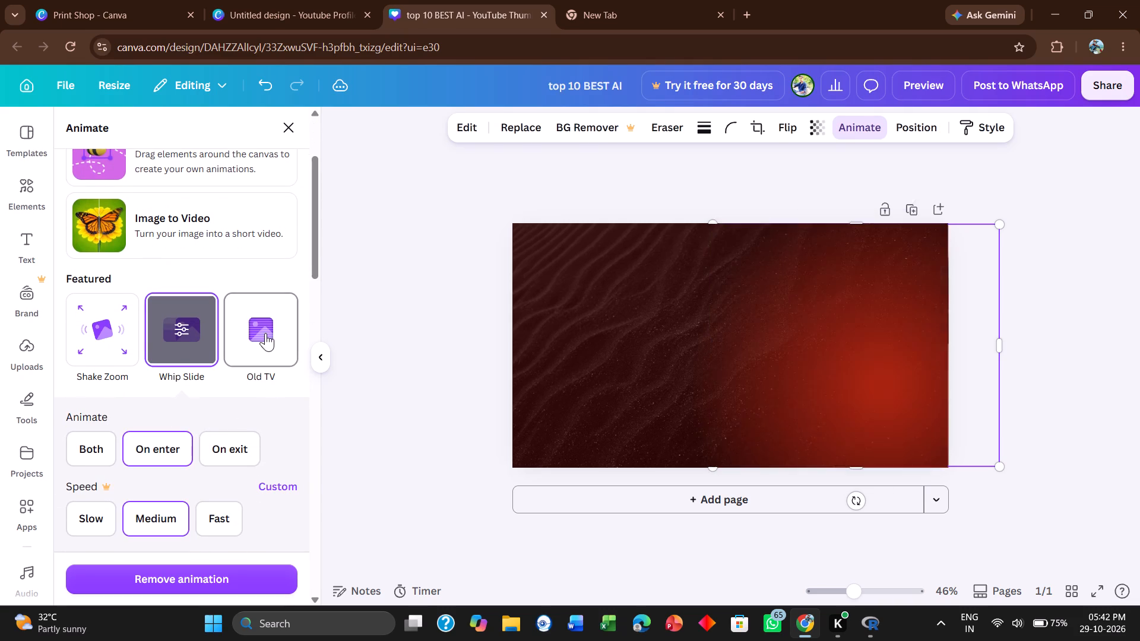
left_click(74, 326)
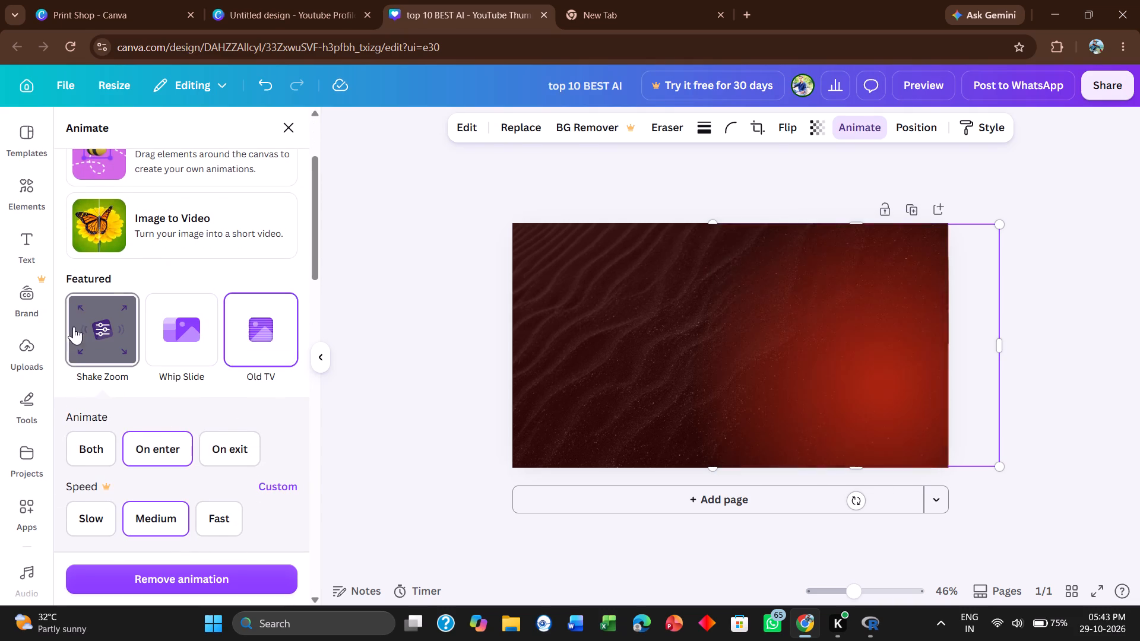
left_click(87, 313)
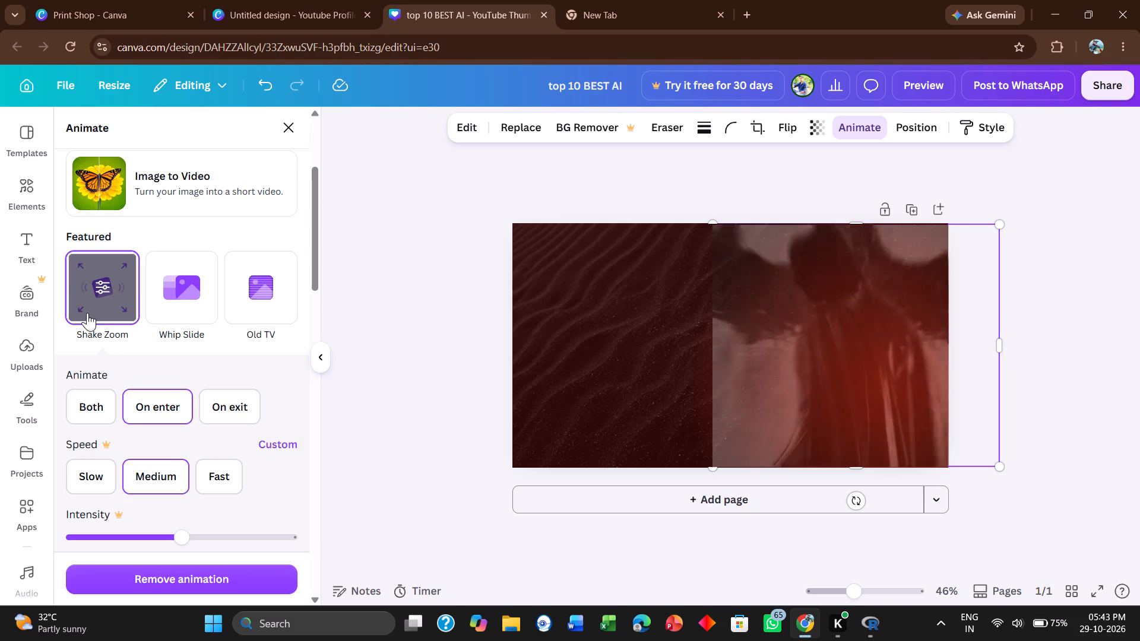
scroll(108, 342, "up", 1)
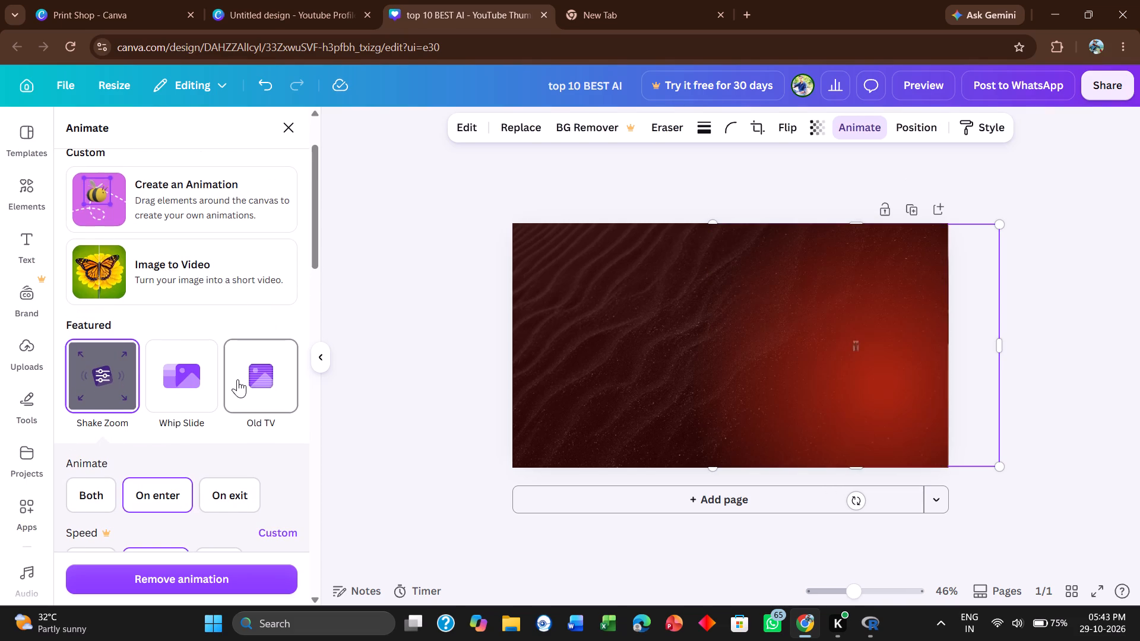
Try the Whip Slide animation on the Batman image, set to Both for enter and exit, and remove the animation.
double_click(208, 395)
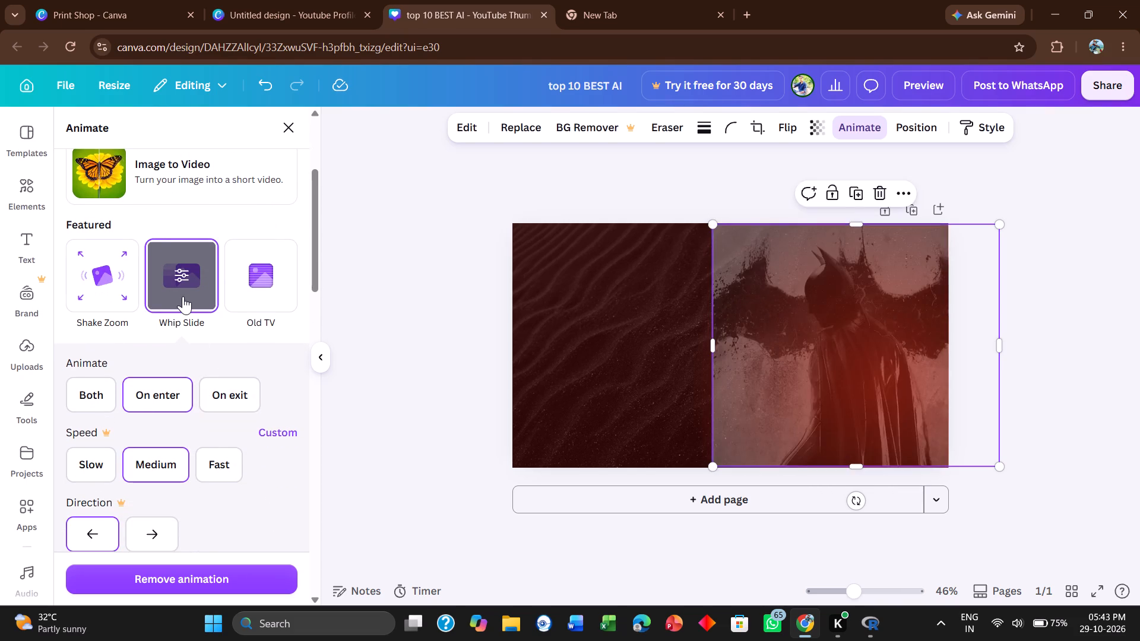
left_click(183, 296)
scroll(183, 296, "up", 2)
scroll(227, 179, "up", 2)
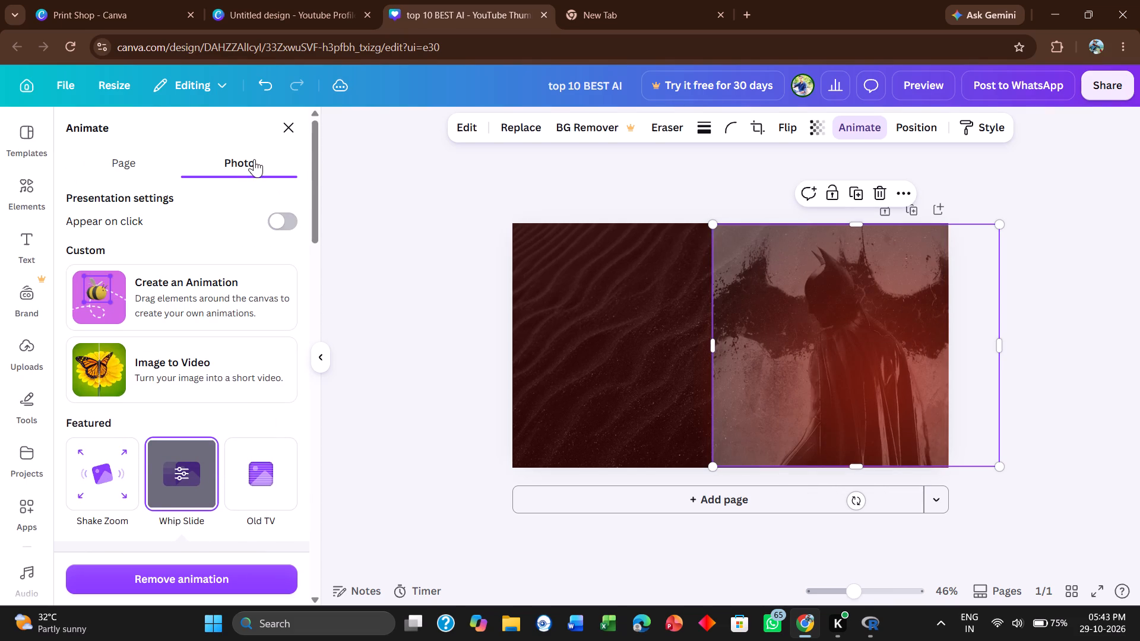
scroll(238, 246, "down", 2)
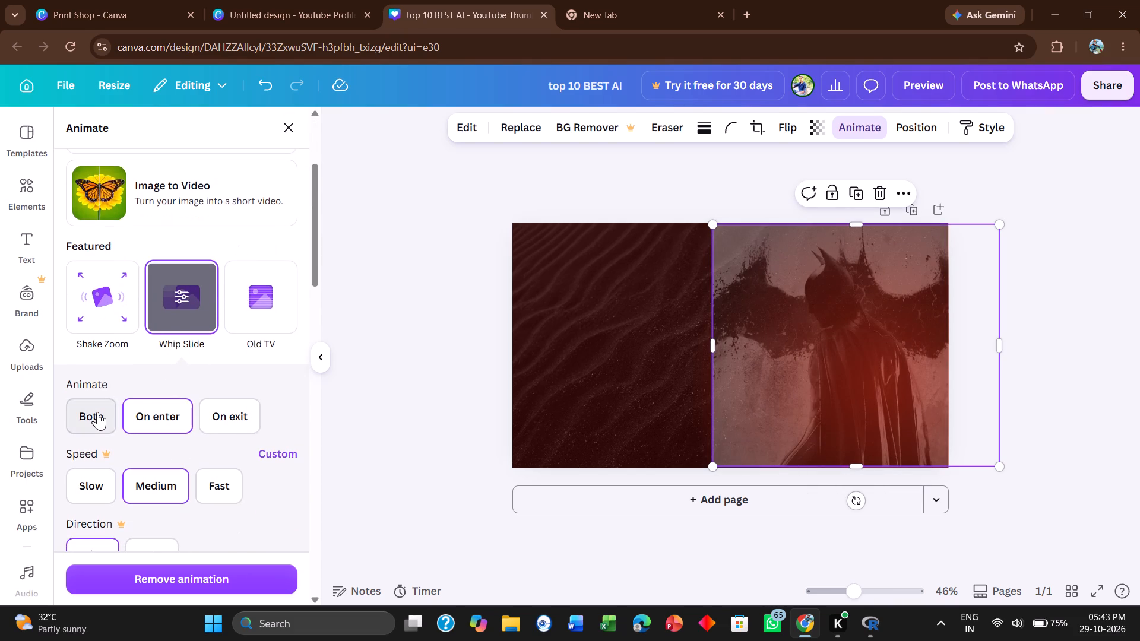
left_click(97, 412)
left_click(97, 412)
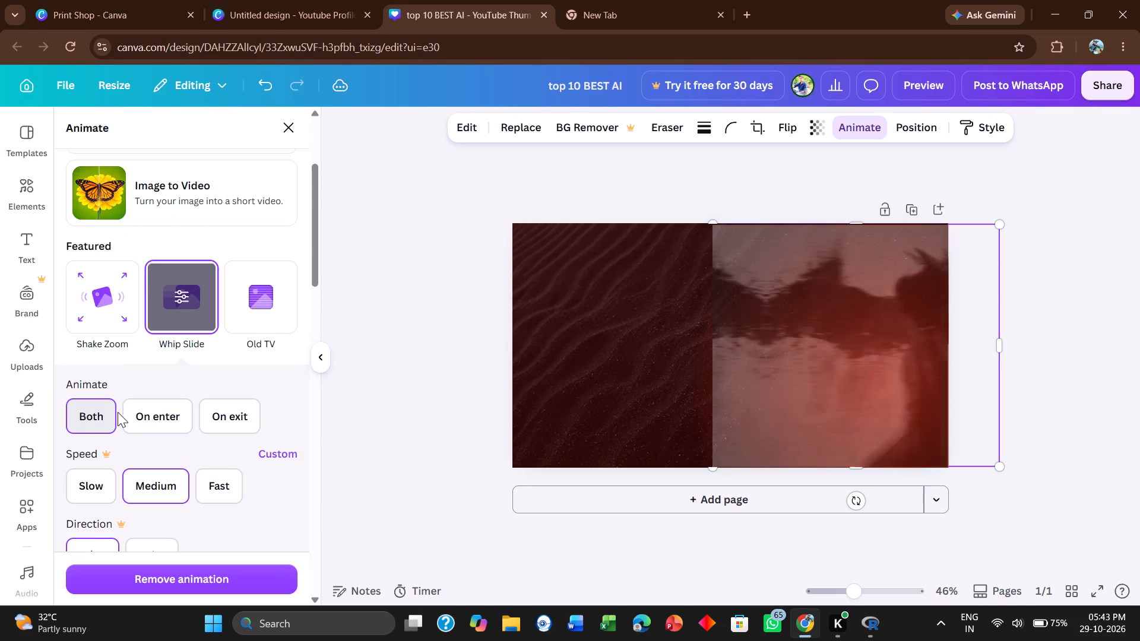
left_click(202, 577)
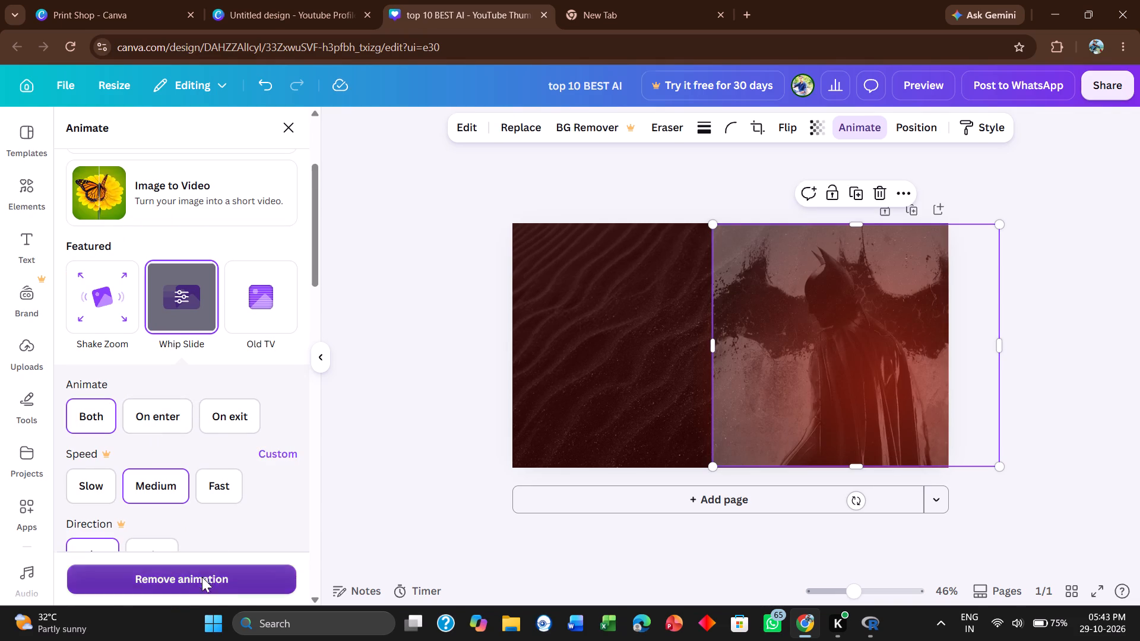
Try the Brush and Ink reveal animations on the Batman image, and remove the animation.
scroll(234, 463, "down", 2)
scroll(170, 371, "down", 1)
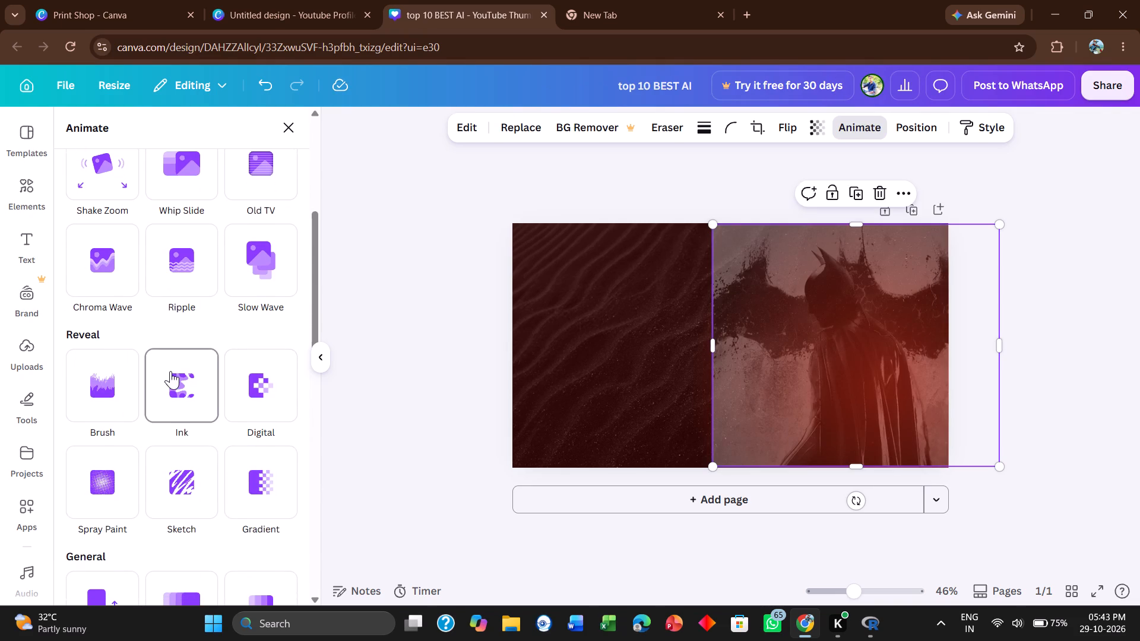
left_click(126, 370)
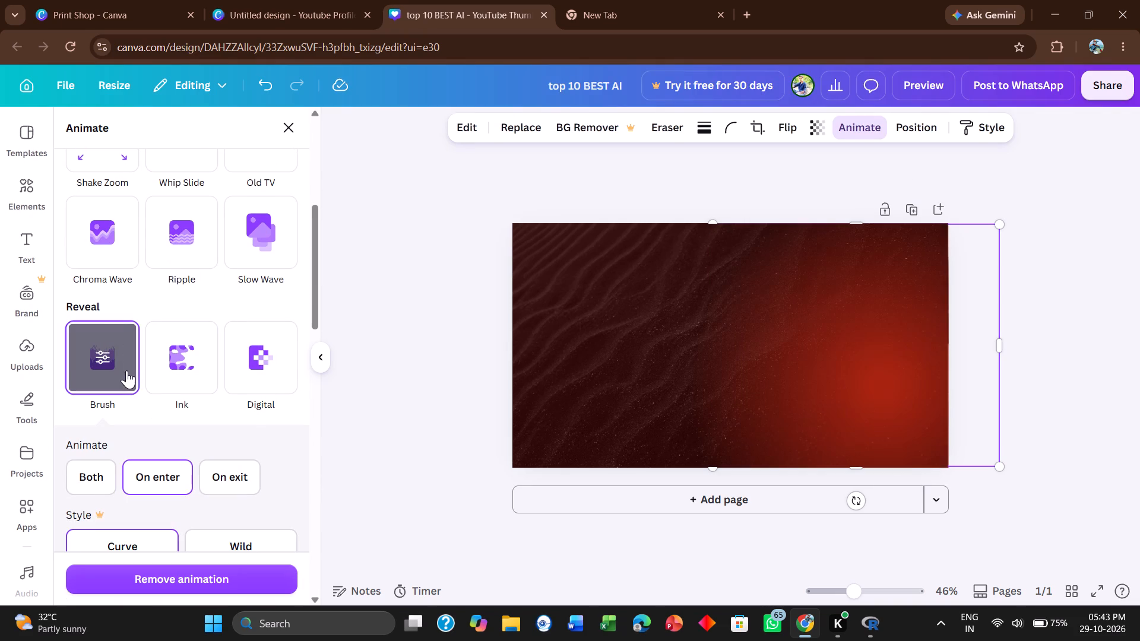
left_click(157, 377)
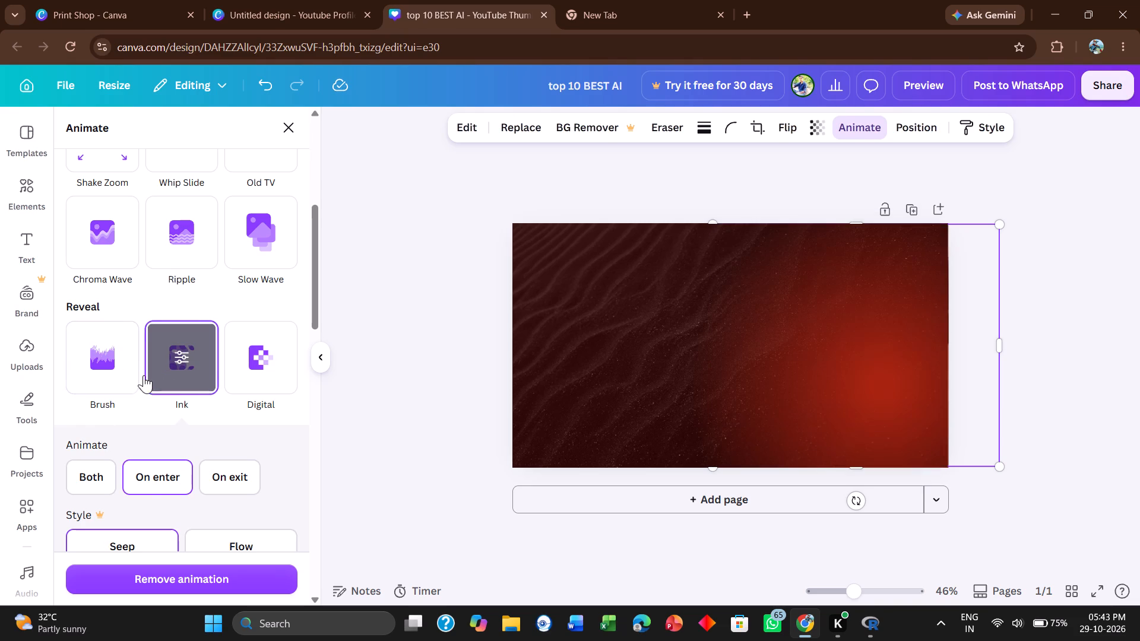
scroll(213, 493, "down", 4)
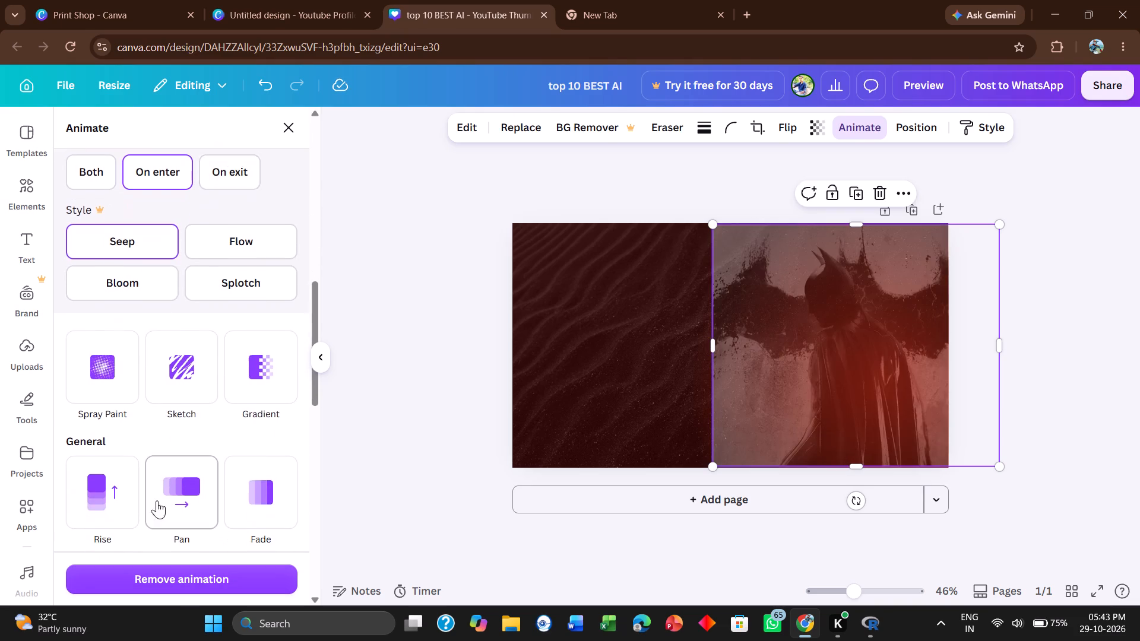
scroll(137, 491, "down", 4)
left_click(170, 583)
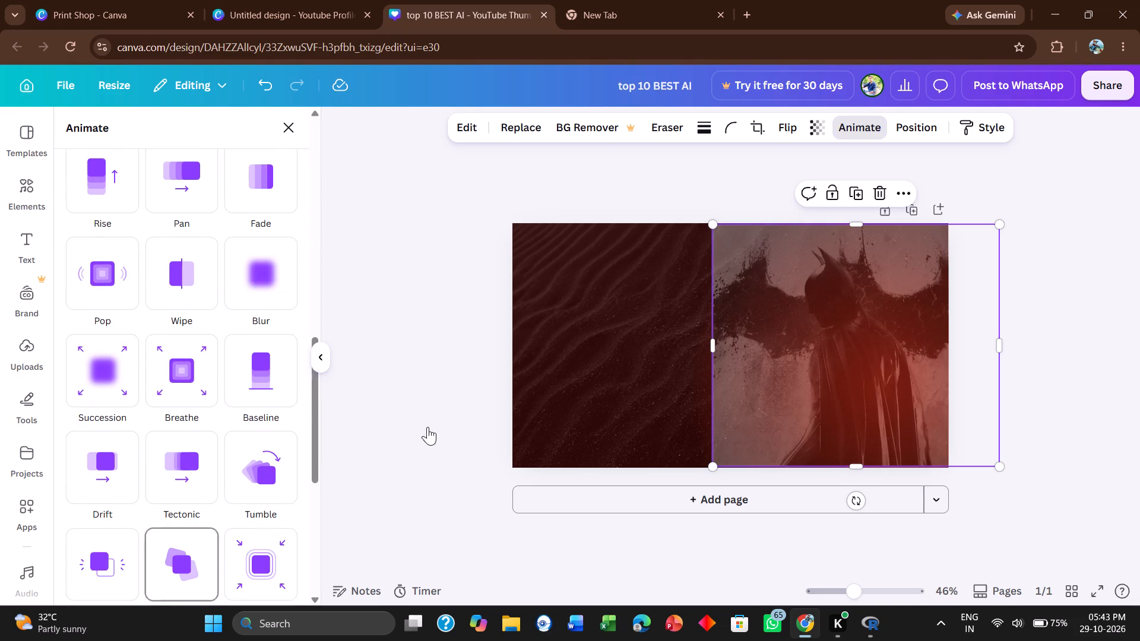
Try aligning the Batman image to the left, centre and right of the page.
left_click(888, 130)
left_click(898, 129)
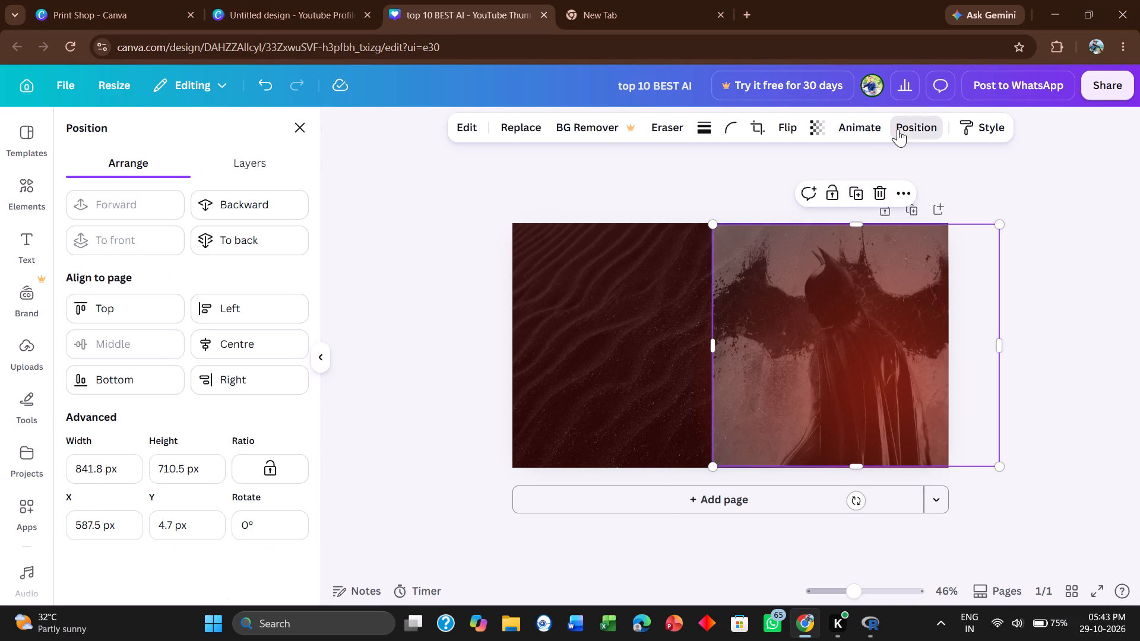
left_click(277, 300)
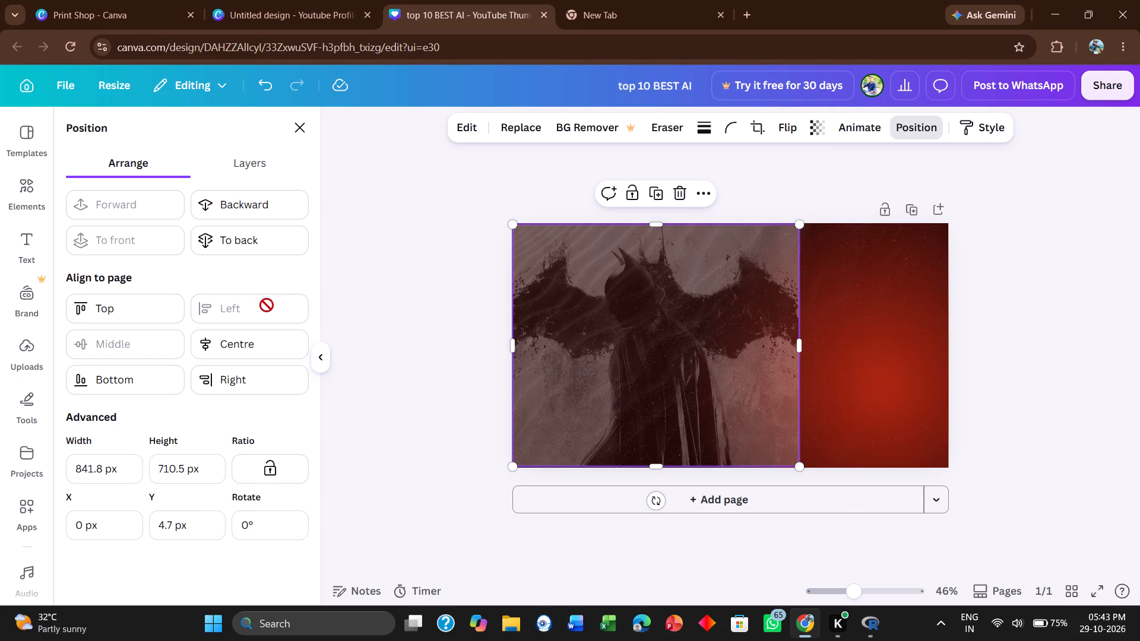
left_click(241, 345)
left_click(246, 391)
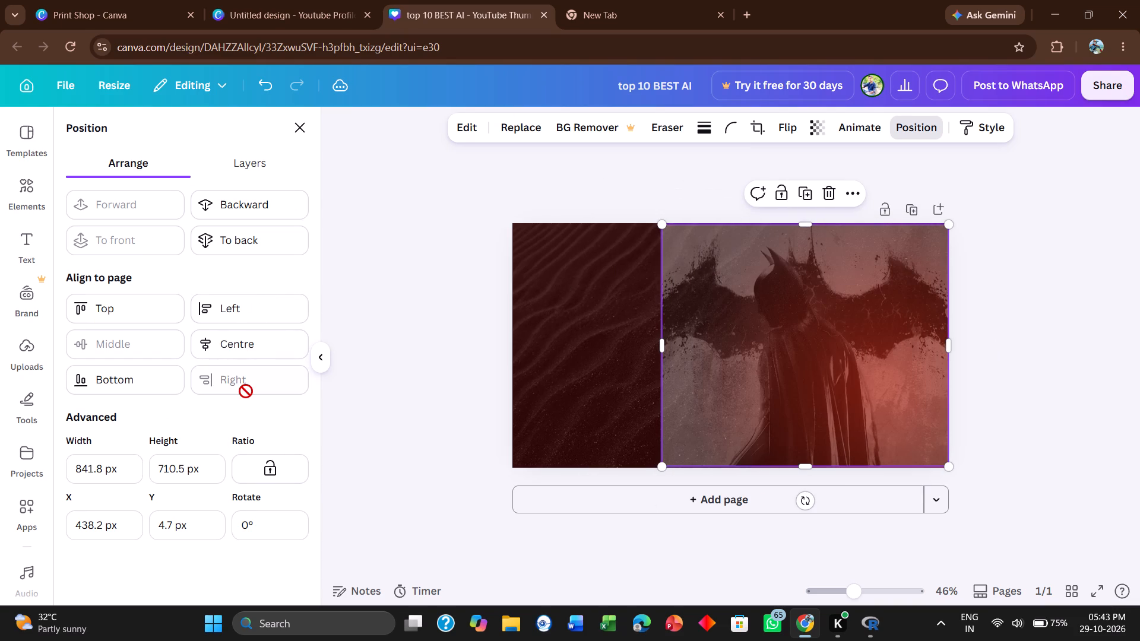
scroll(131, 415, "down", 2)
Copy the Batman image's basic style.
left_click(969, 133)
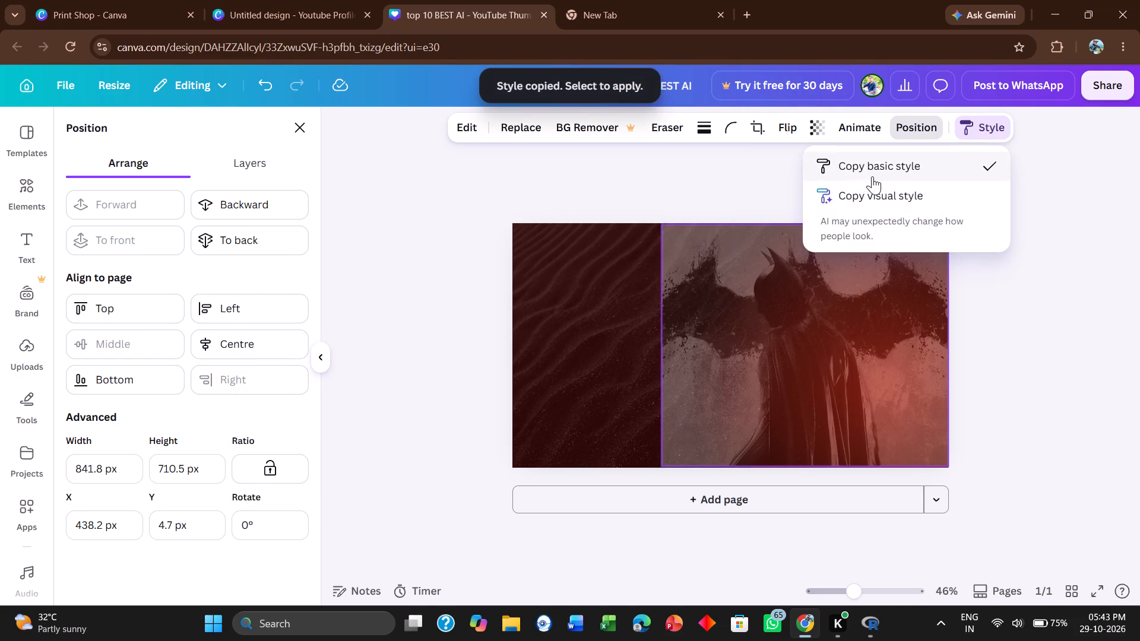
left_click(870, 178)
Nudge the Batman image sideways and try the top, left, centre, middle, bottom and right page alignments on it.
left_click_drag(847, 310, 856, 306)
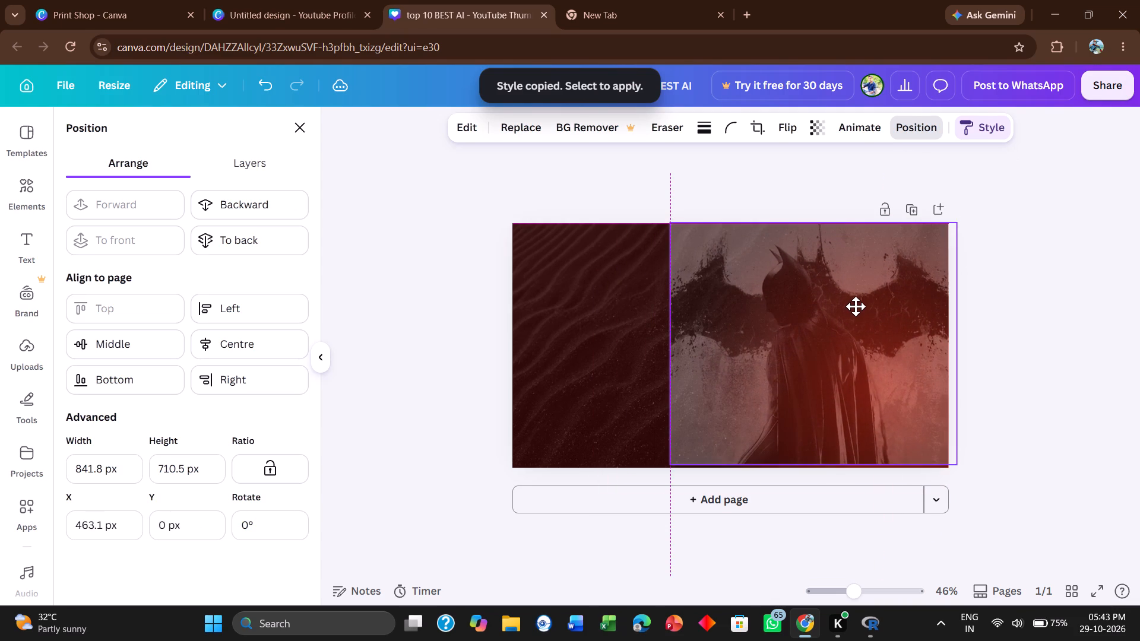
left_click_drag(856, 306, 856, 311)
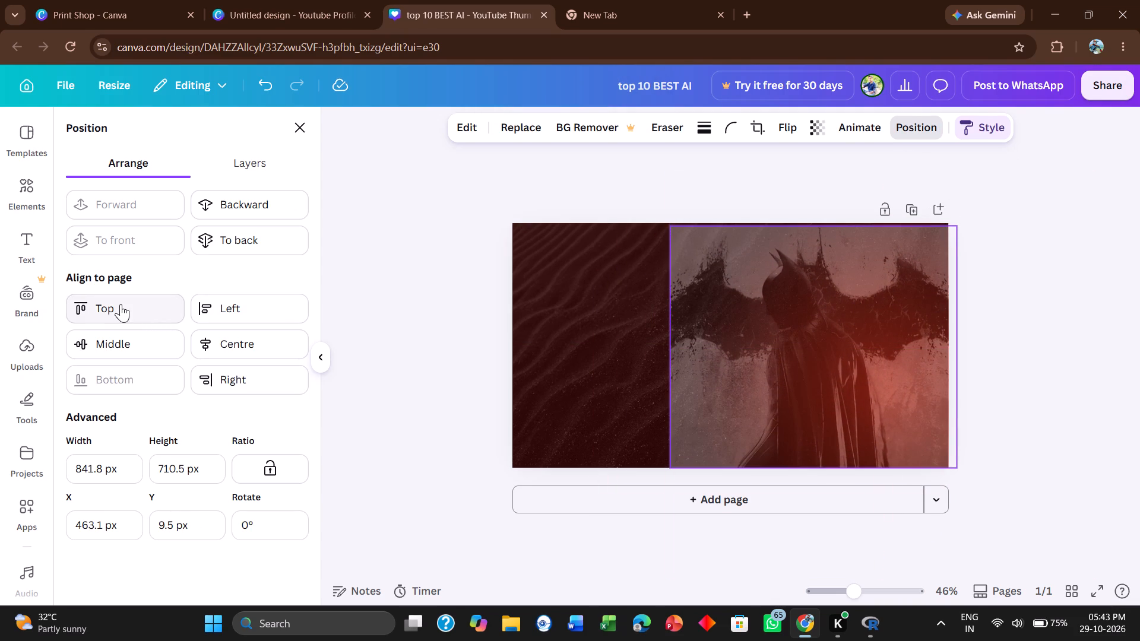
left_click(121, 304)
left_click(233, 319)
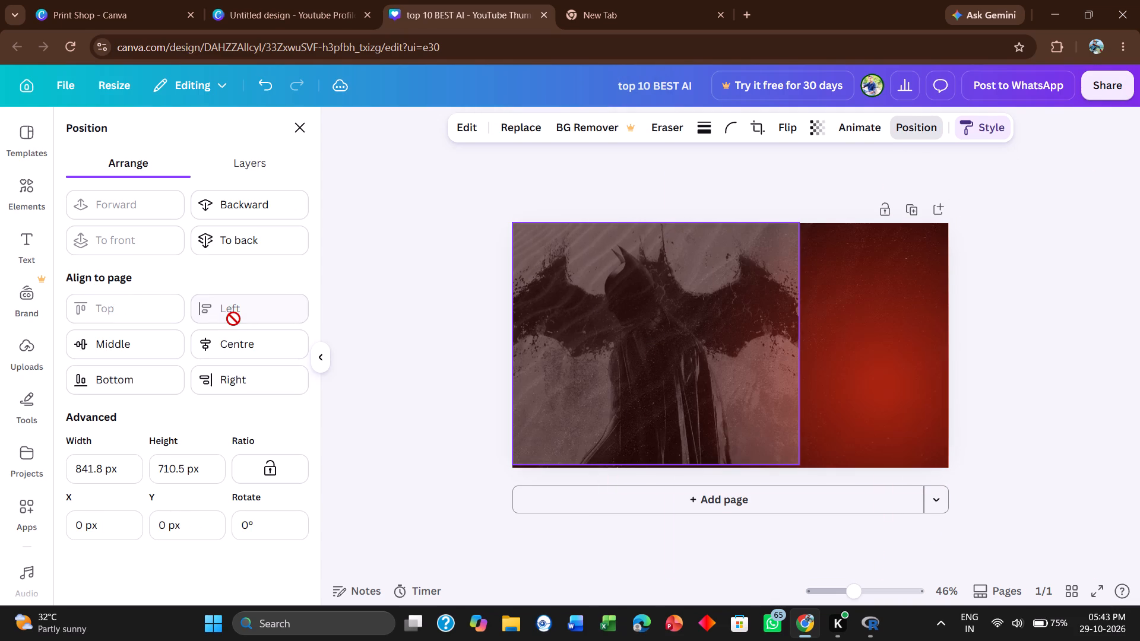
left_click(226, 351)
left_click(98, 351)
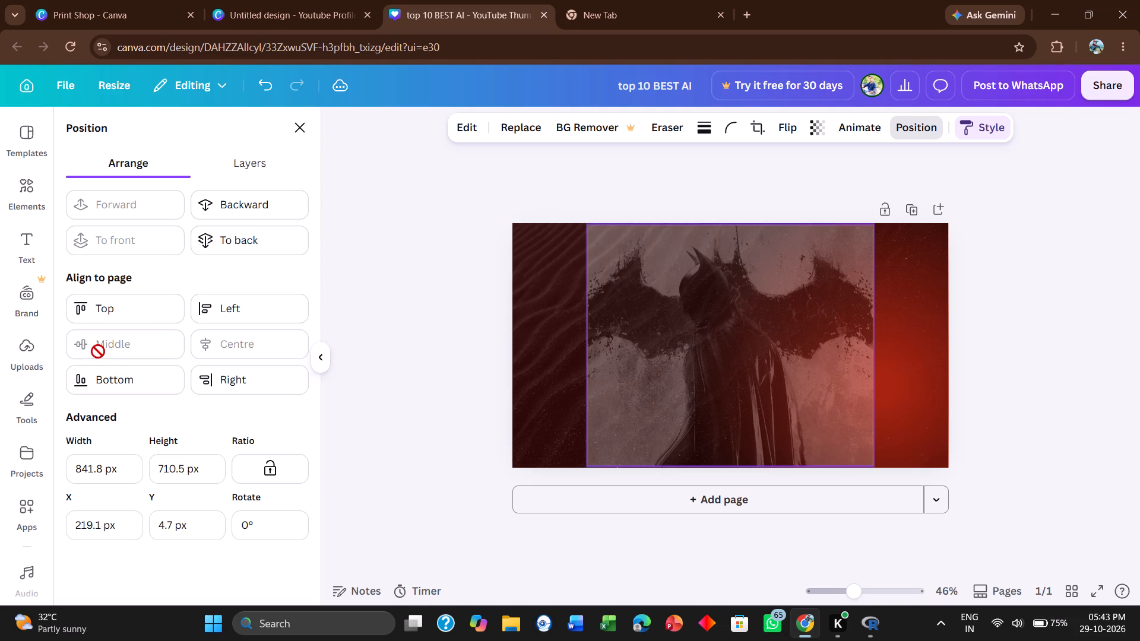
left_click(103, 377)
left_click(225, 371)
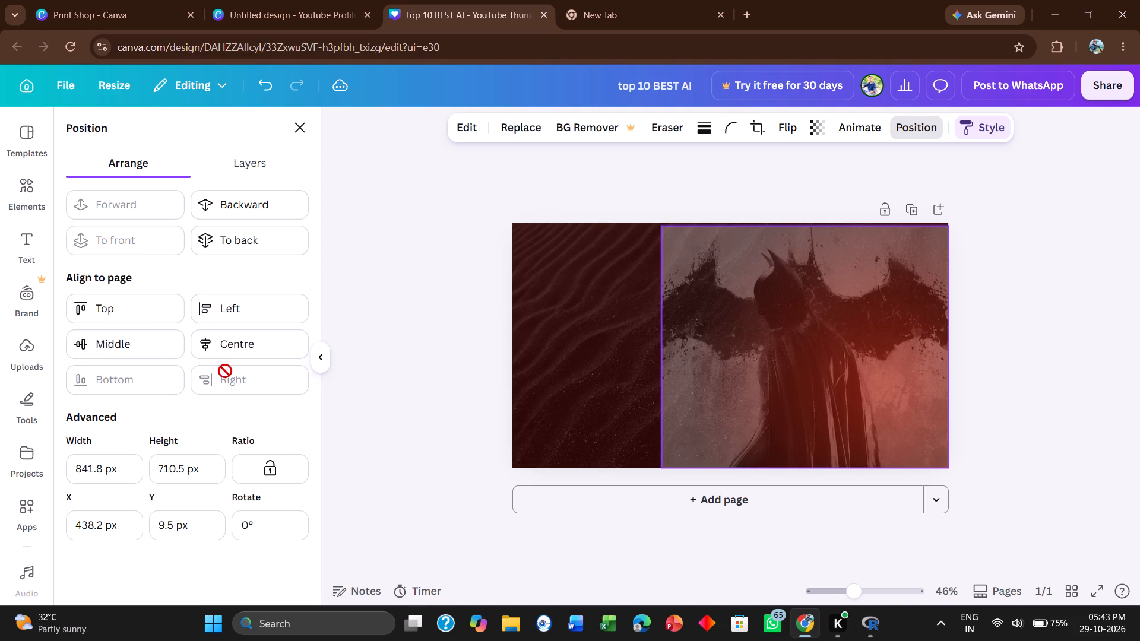
Move the Batman image to about X 584 px, Y 5 px, so it extends past the page's right edge.
left_click_drag(754, 278, 804, 276)
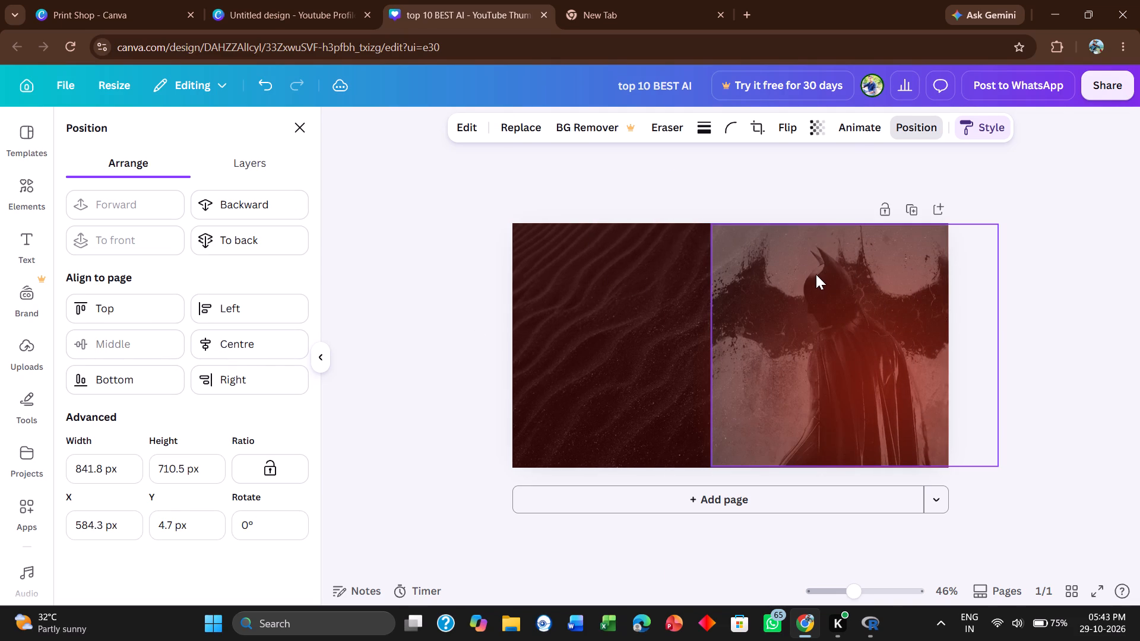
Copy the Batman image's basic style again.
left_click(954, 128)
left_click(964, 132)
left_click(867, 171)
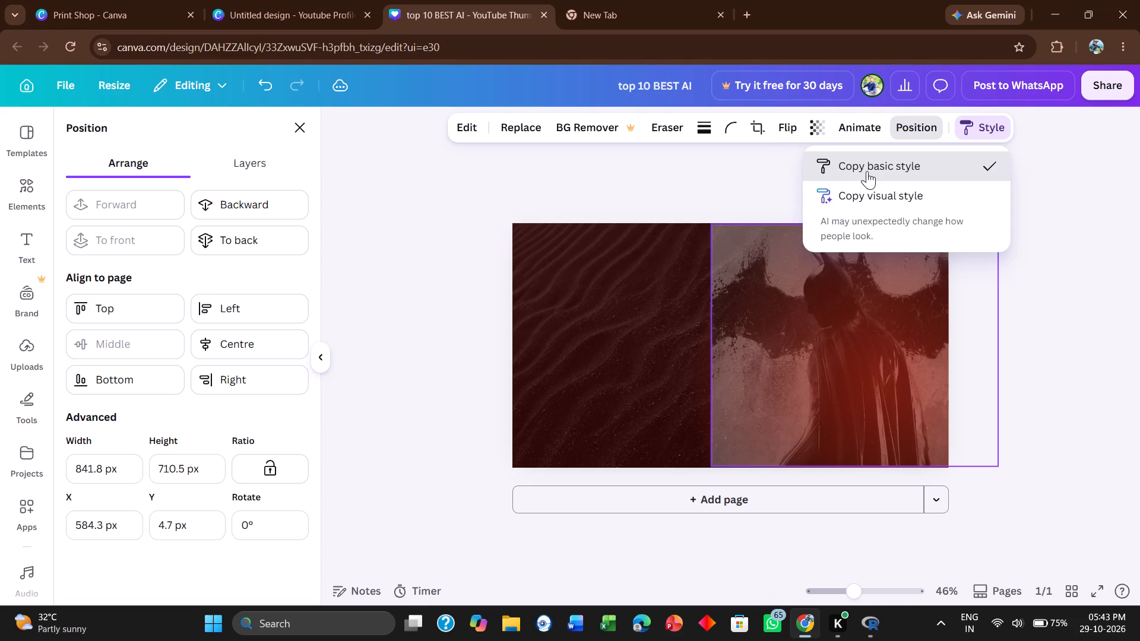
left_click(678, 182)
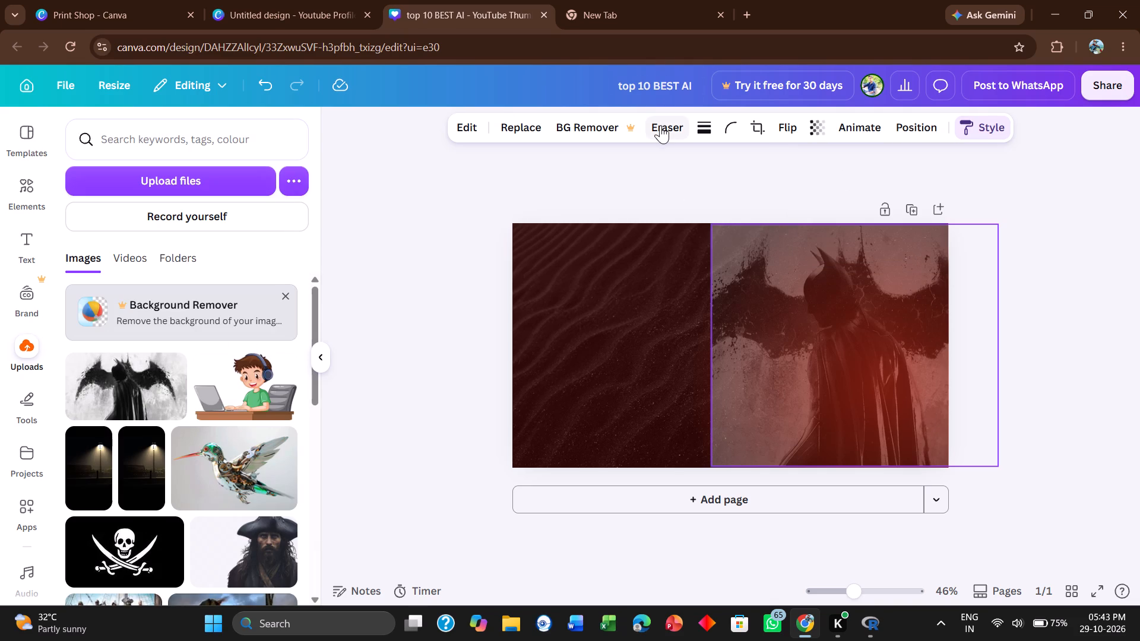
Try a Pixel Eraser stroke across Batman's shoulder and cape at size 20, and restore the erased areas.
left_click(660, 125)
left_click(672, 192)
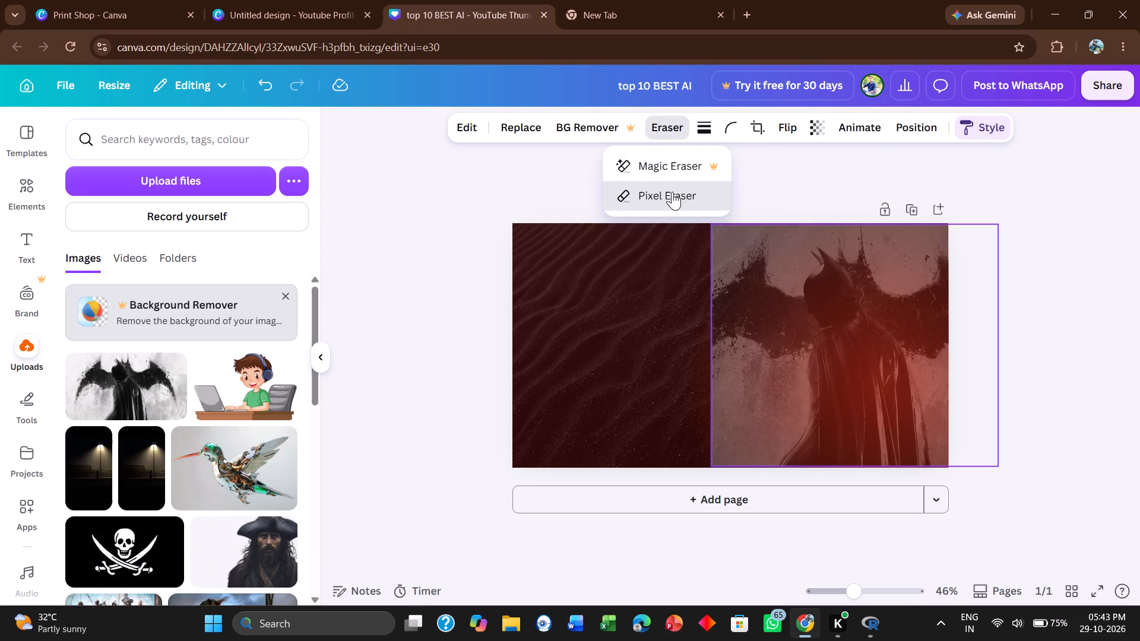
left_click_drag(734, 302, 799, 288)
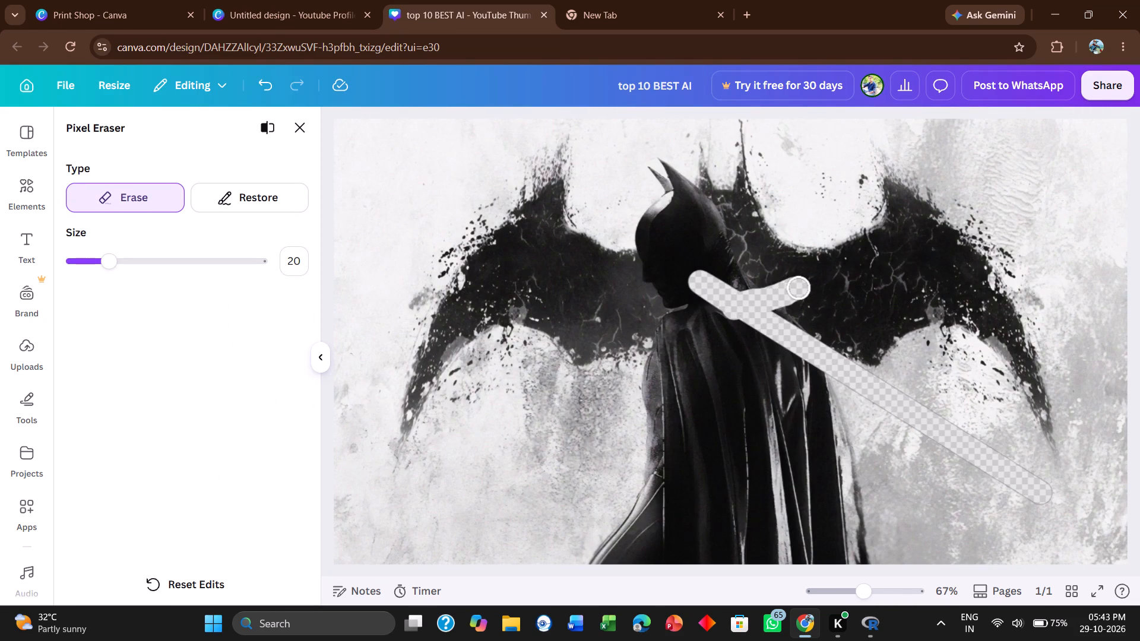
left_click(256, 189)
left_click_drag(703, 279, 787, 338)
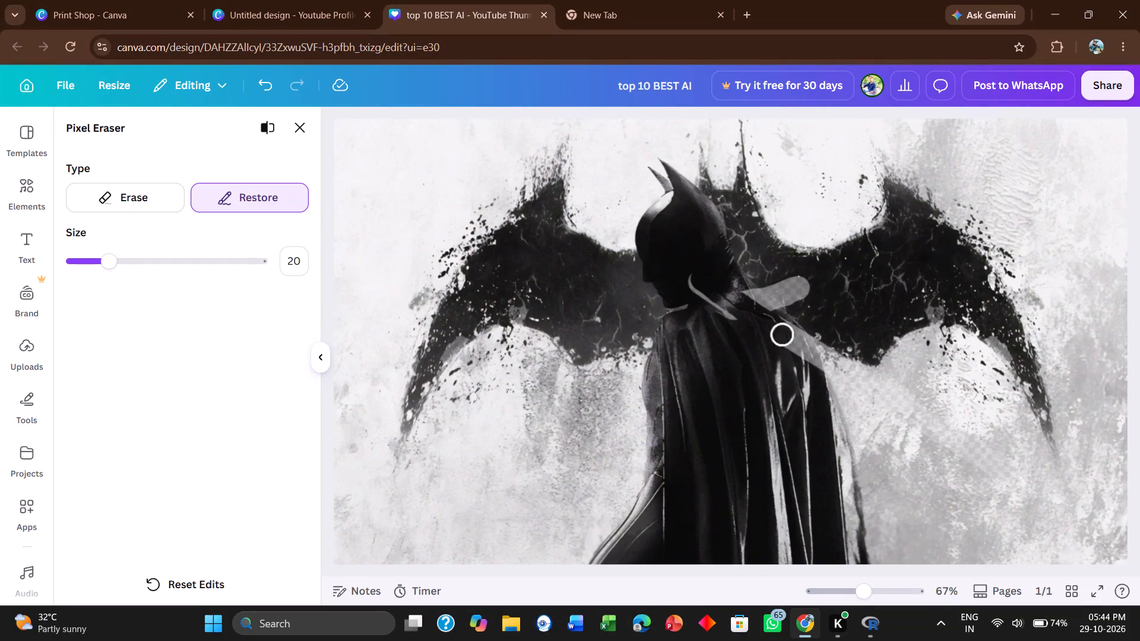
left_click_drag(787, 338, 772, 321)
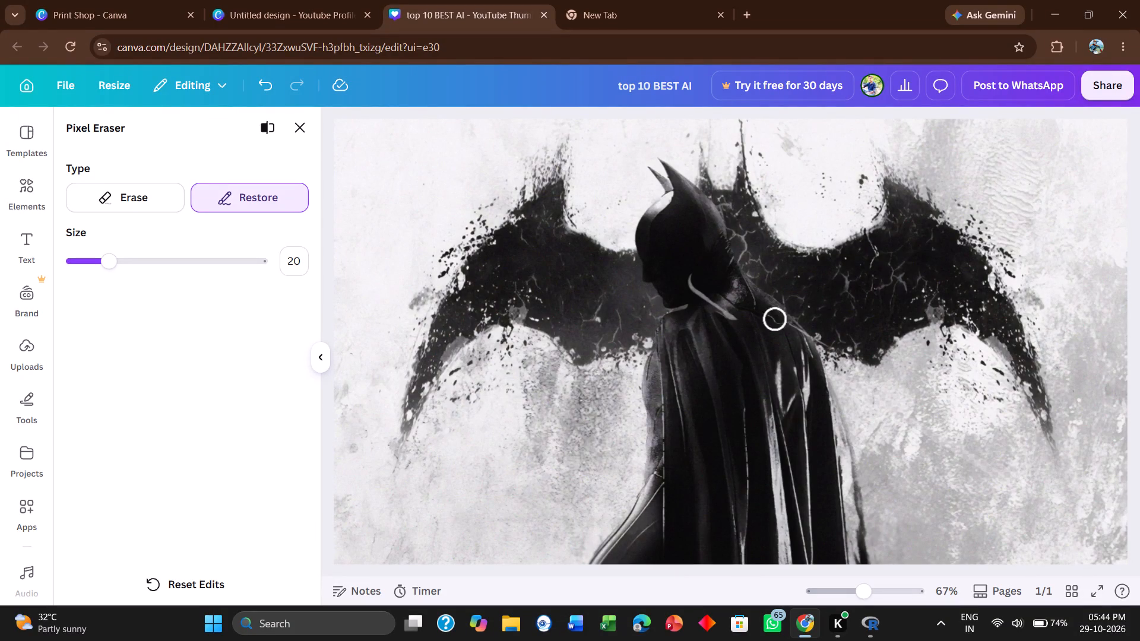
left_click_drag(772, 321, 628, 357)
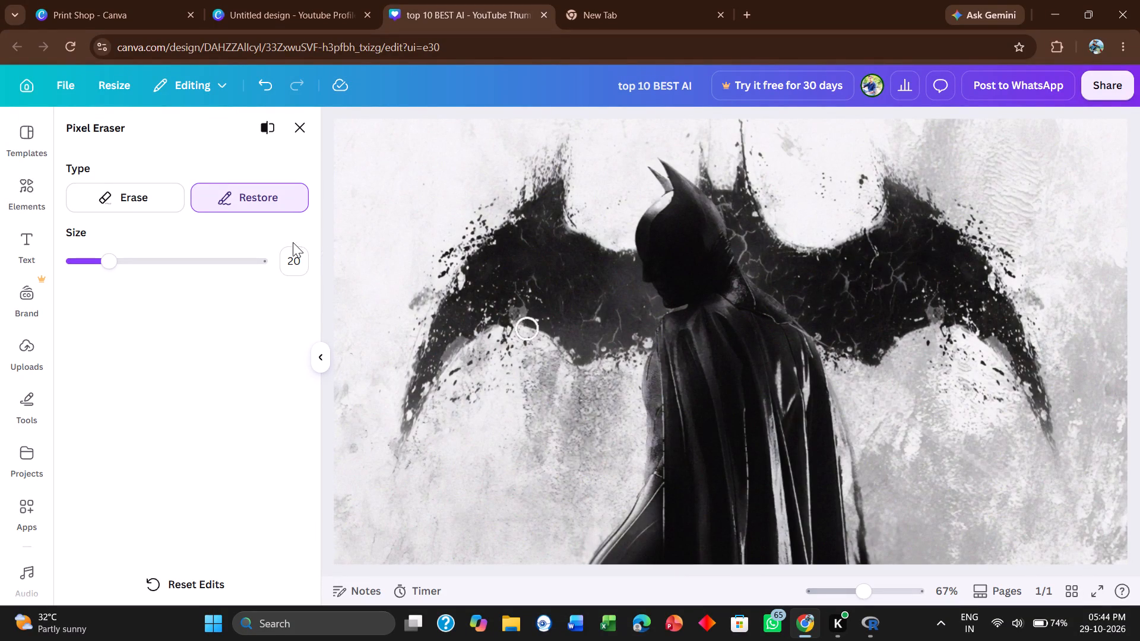
Set the Pixel Eraser size to 57 and erase the grey background above and outside the left bat wing.
left_click(122, 201)
left_click_drag(130, 263, 174, 266)
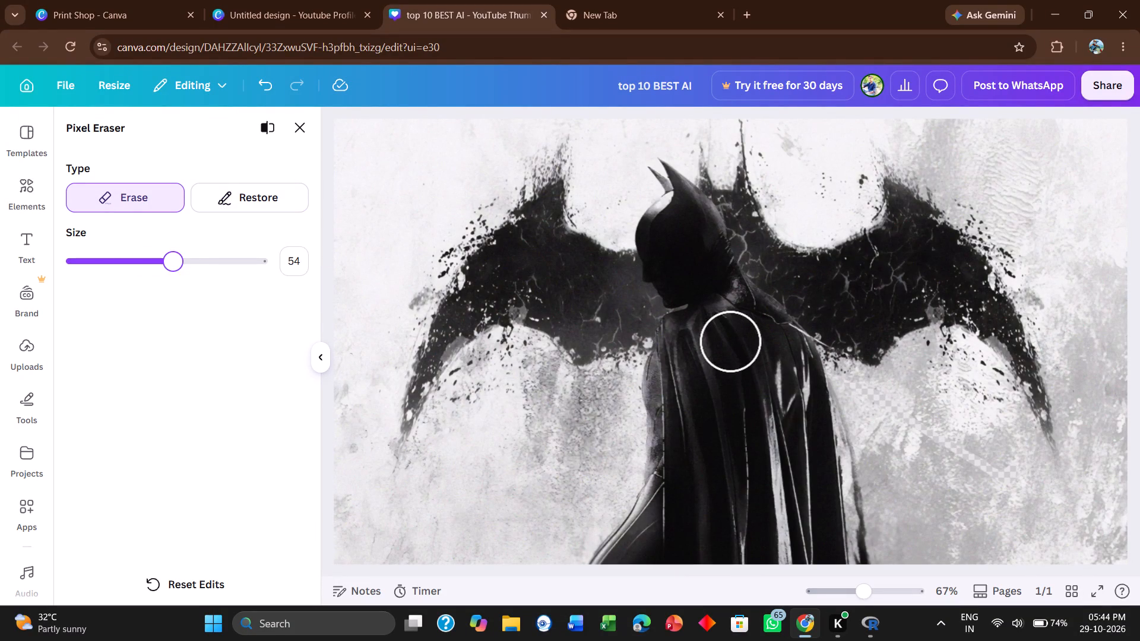
left_click_drag(174, 266, 179, 266)
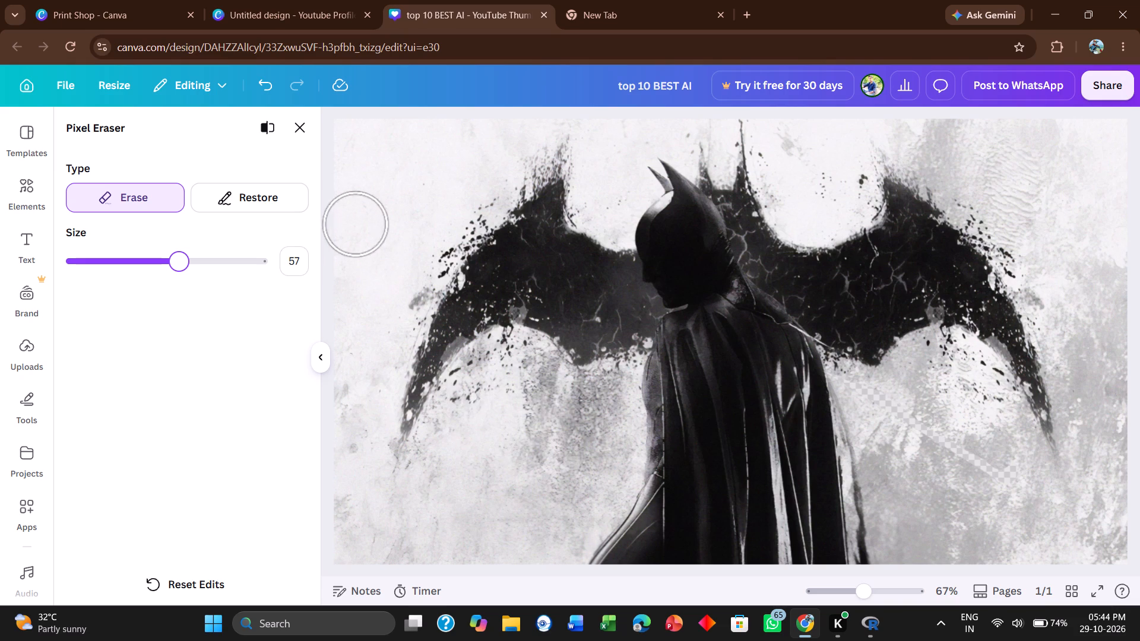
left_click_drag(515, 132, 466, 170)
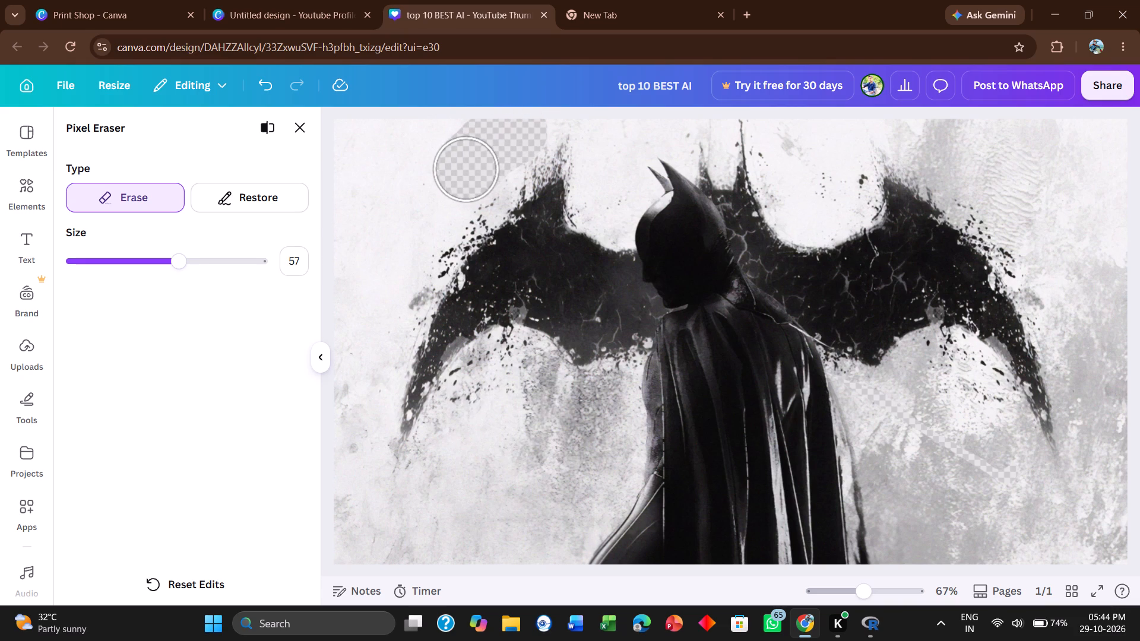
left_click_drag(466, 170, 449, 225)
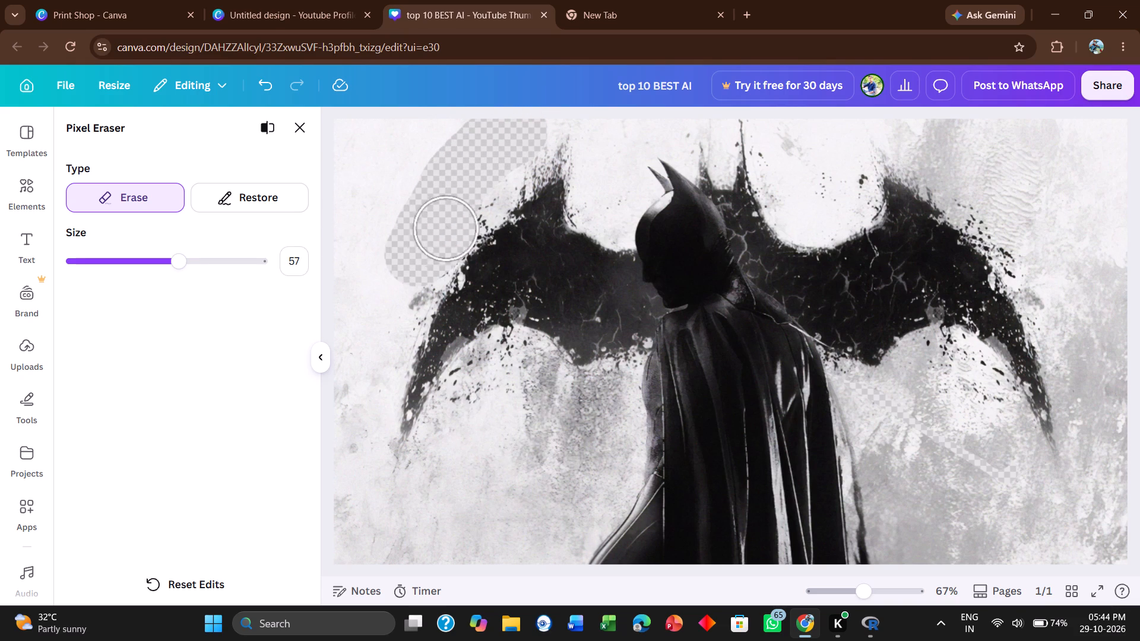
left_click_drag(449, 225, 463, 206)
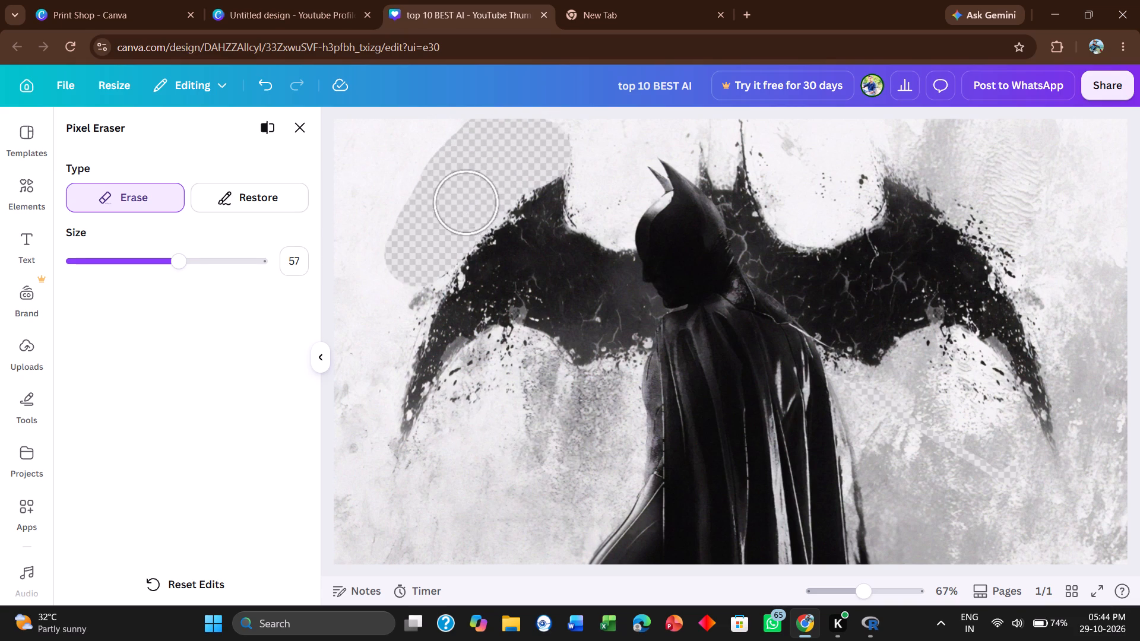
left_click_drag(463, 206, 388, 360)
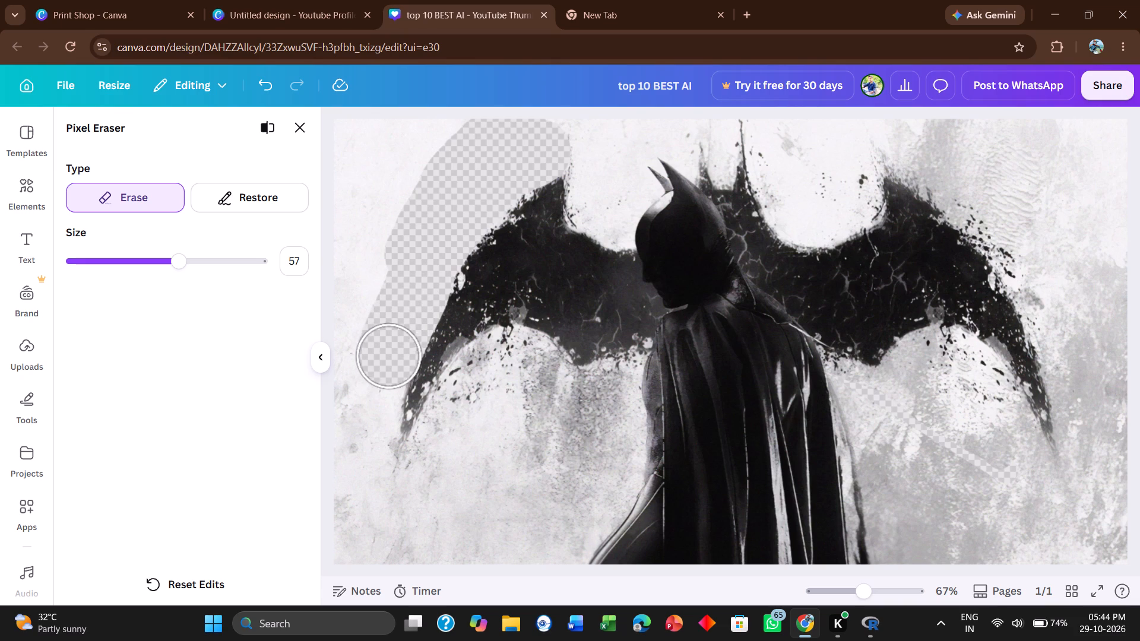
left_click_drag(388, 360, 362, 141)
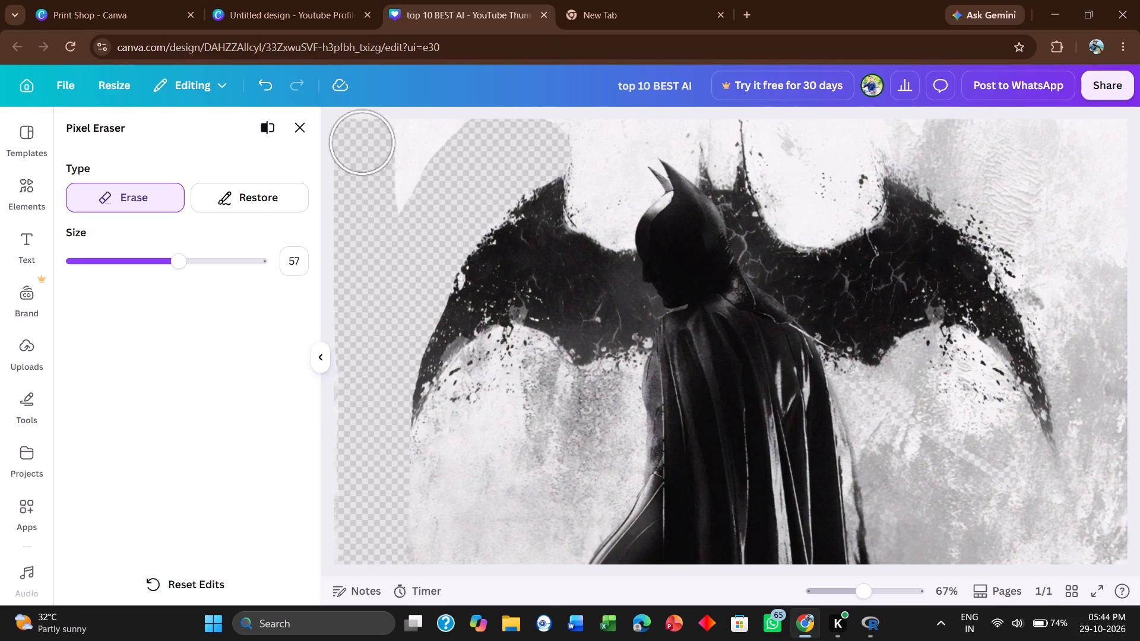
left_click_drag(362, 141, 358, 366)
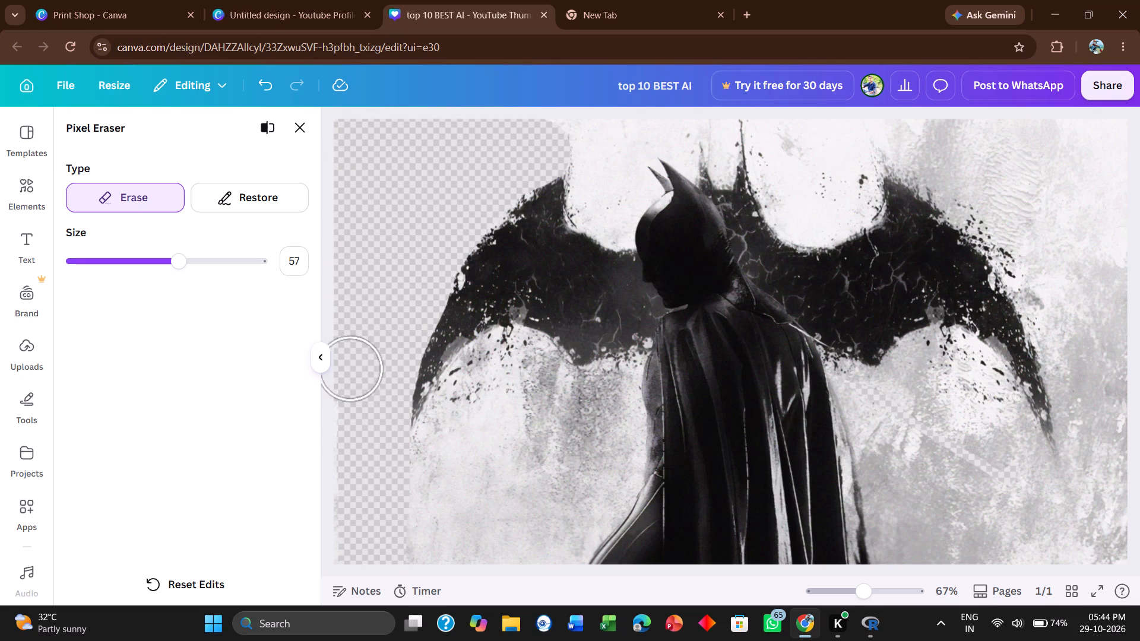
left_click_drag(358, 366, 382, 465)
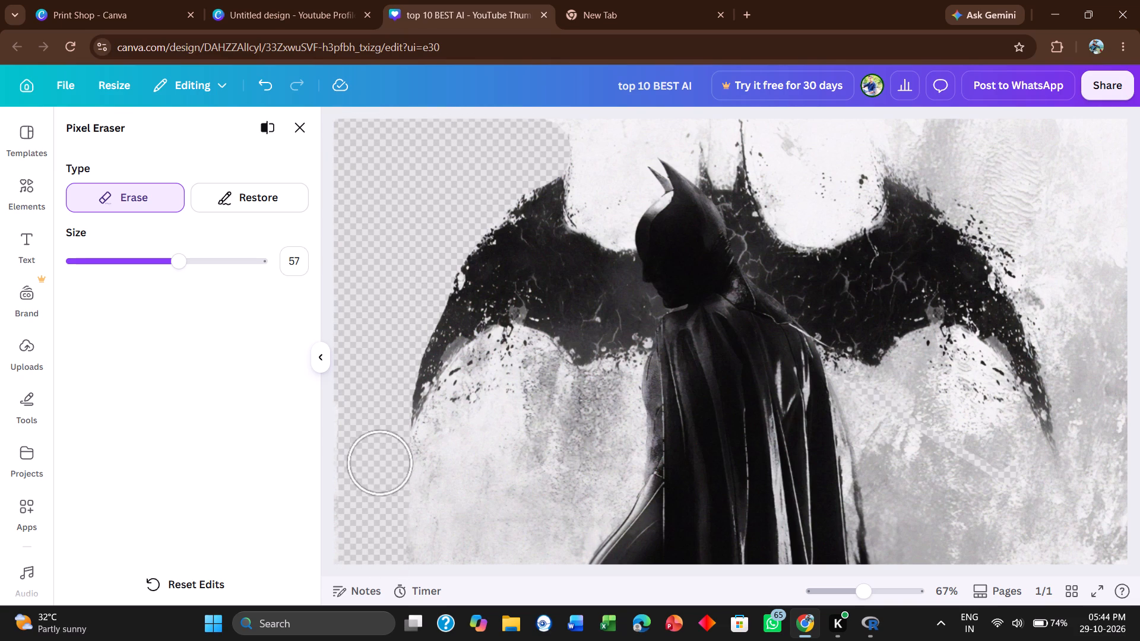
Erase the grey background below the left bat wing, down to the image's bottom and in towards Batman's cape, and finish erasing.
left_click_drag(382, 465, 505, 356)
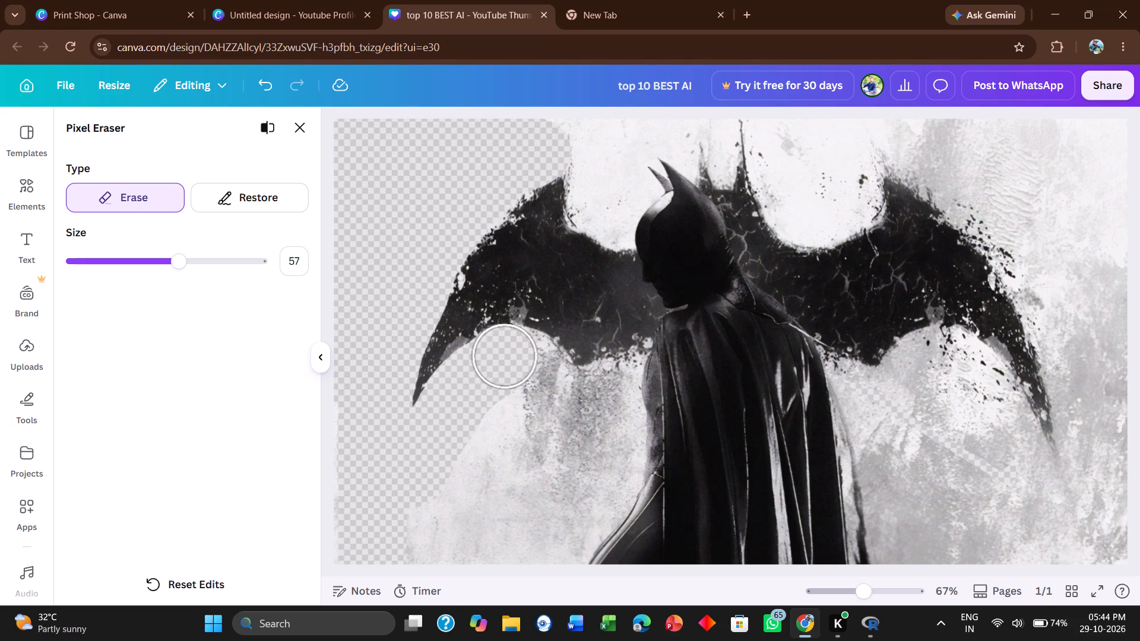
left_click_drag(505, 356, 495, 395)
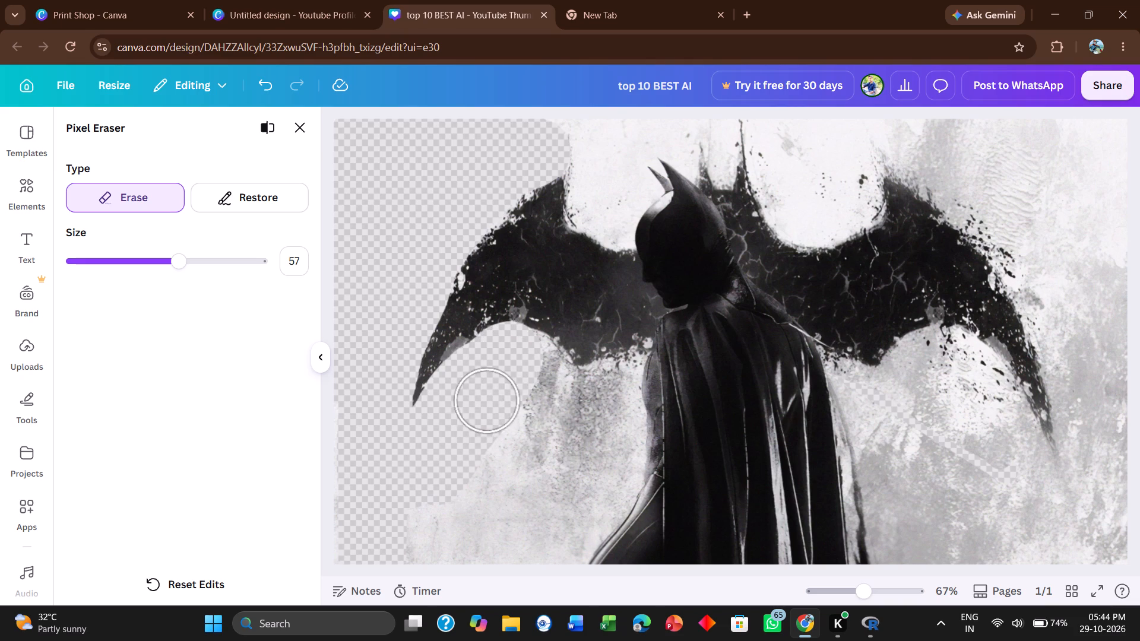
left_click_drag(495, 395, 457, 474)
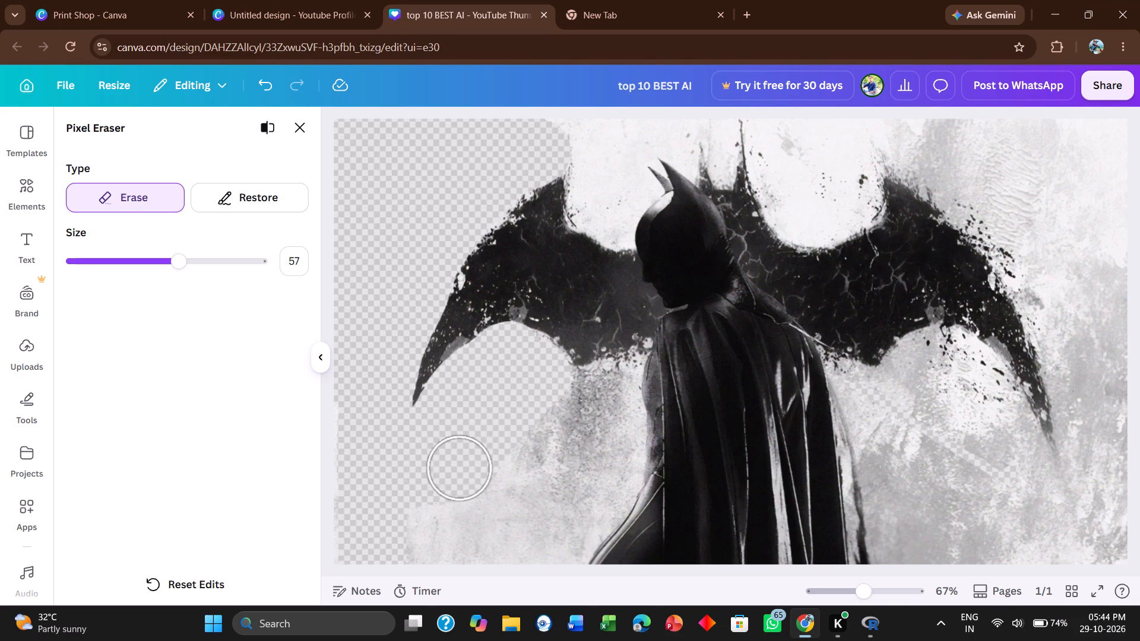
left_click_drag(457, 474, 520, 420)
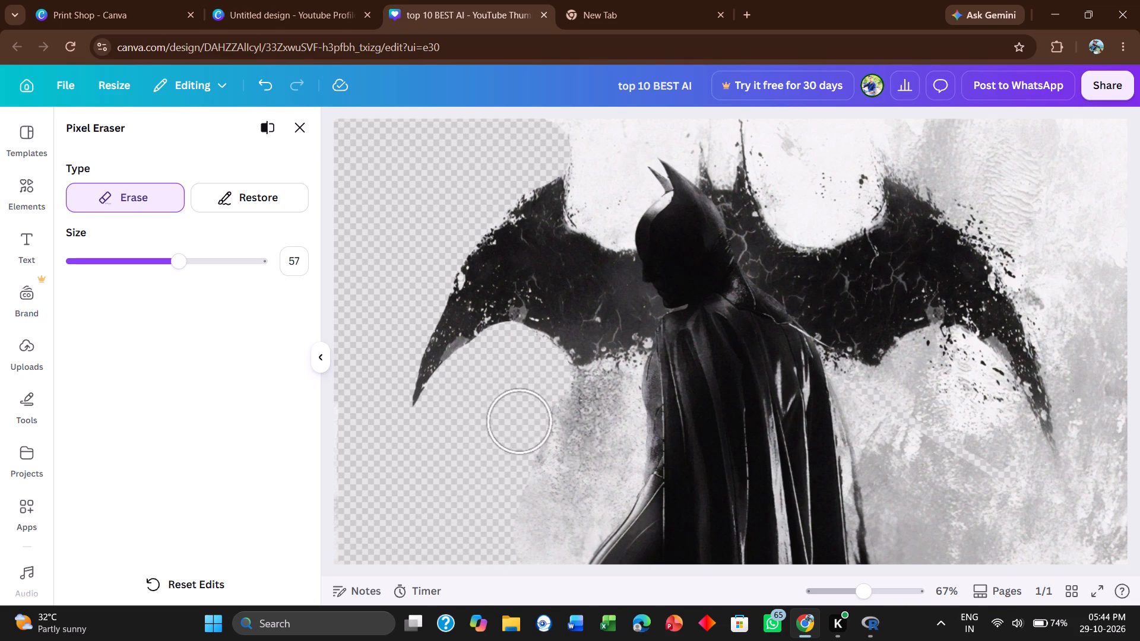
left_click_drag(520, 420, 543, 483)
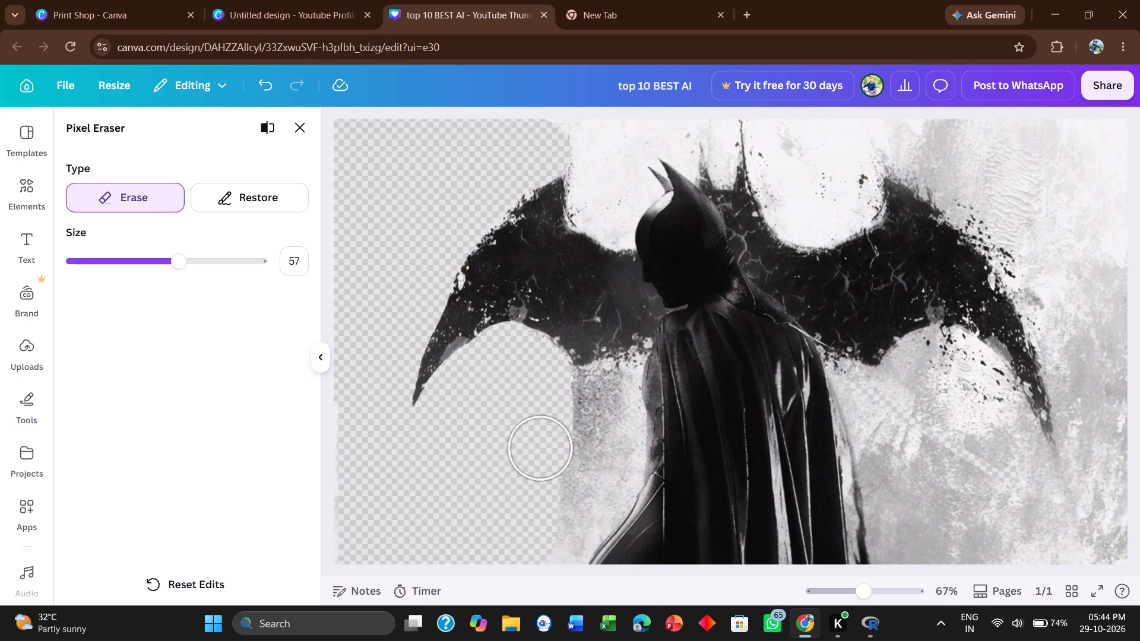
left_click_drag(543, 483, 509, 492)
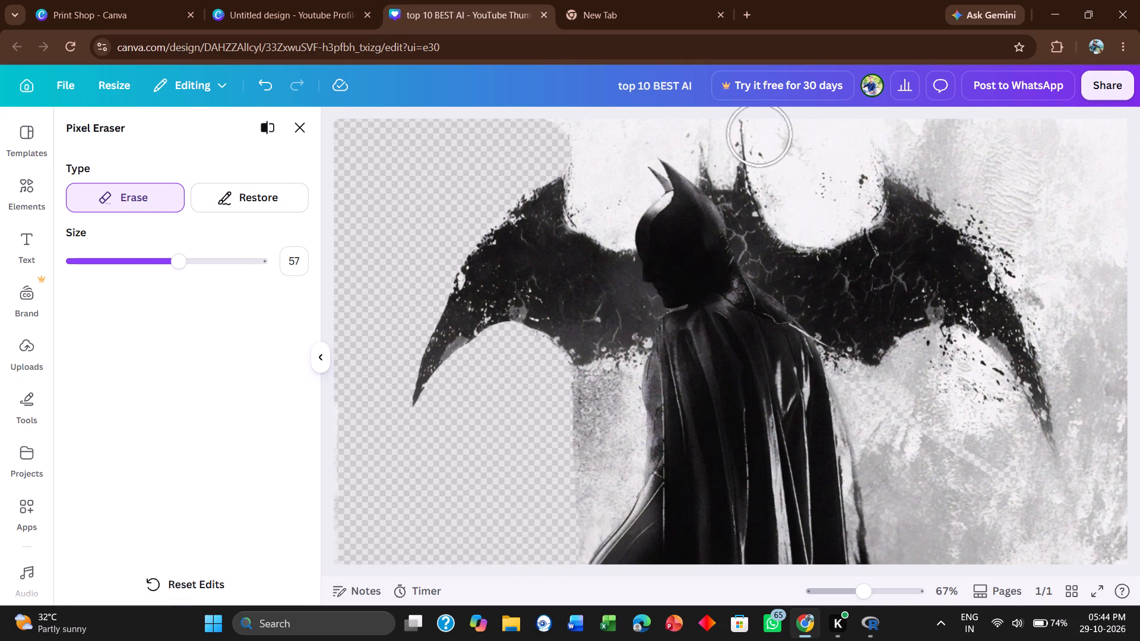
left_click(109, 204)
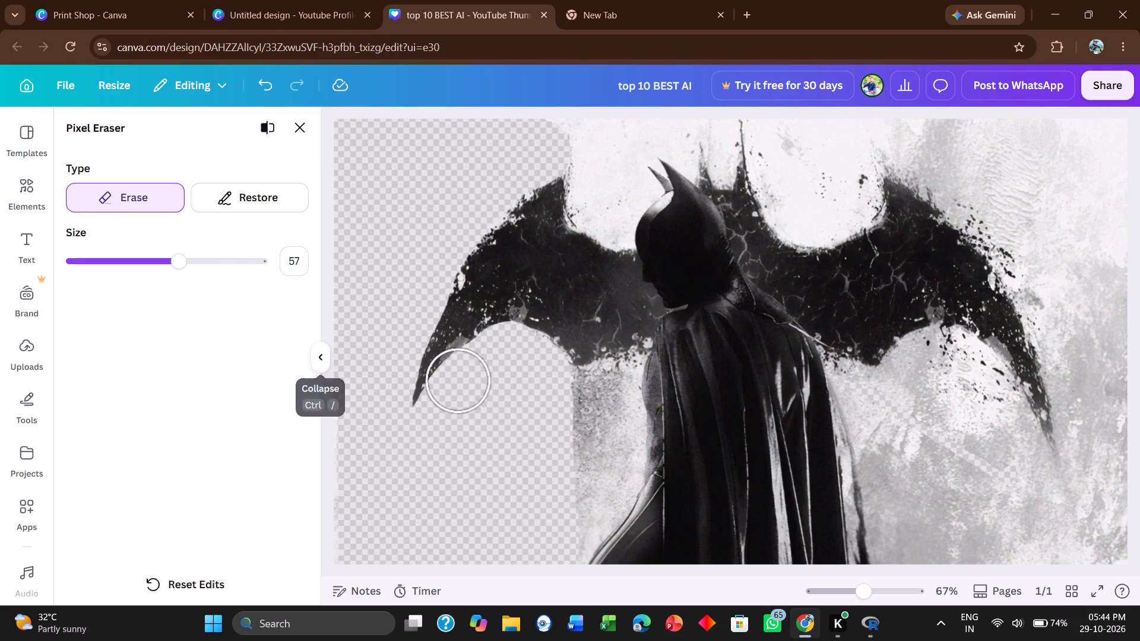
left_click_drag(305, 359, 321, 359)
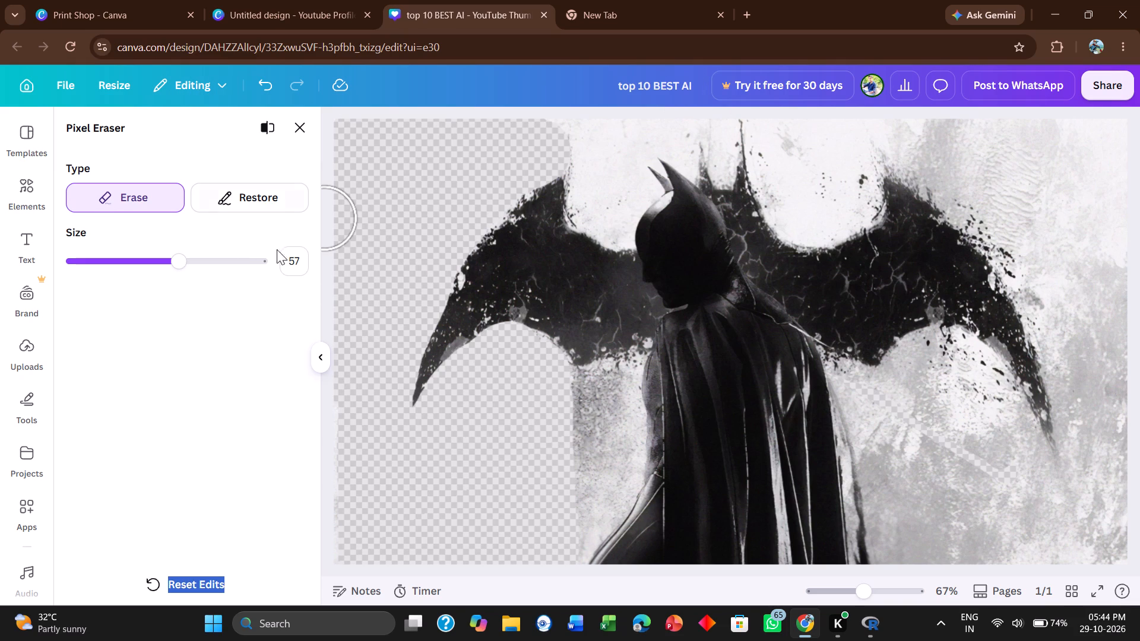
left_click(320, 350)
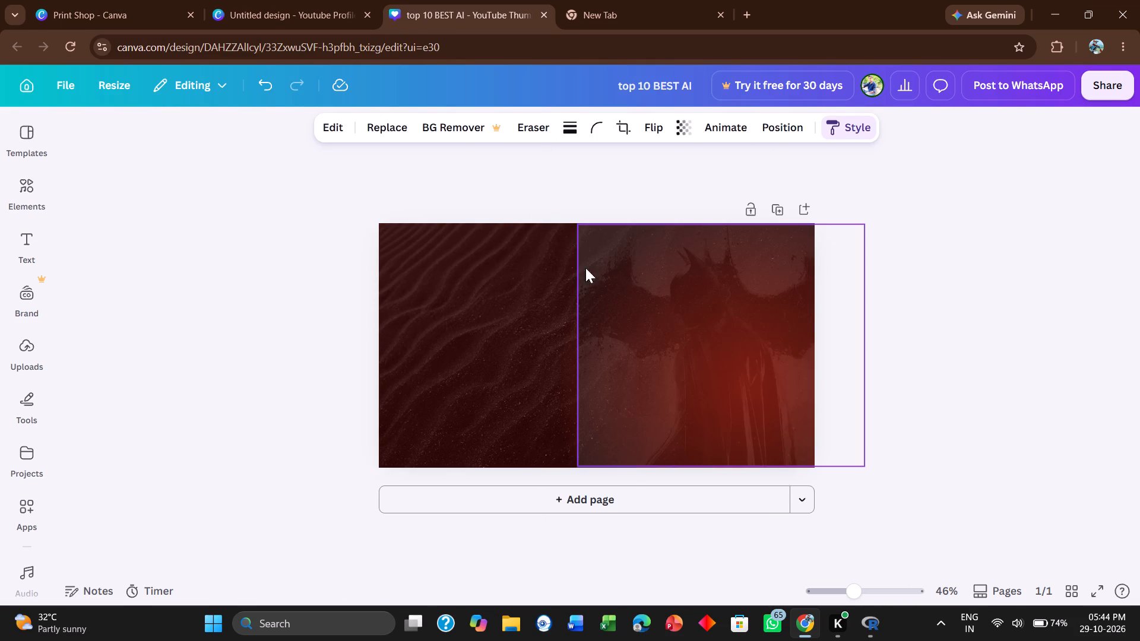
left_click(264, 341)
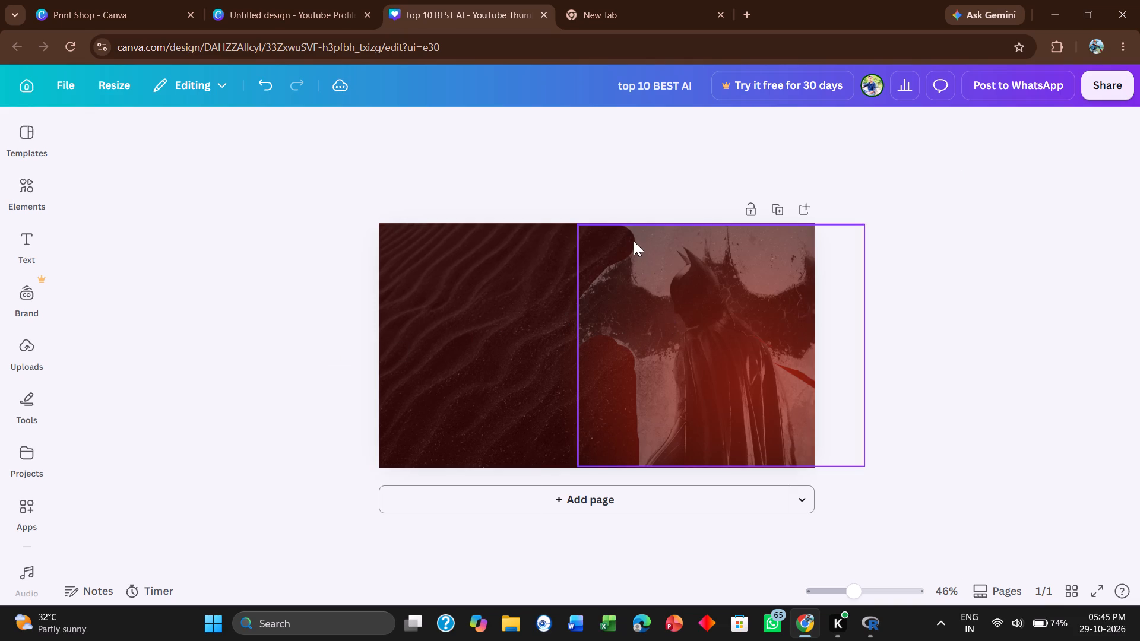
Restore all the erased background around the left bat wing with the Pixel Eraser's restore brush at size 100.
left_click(646, 282)
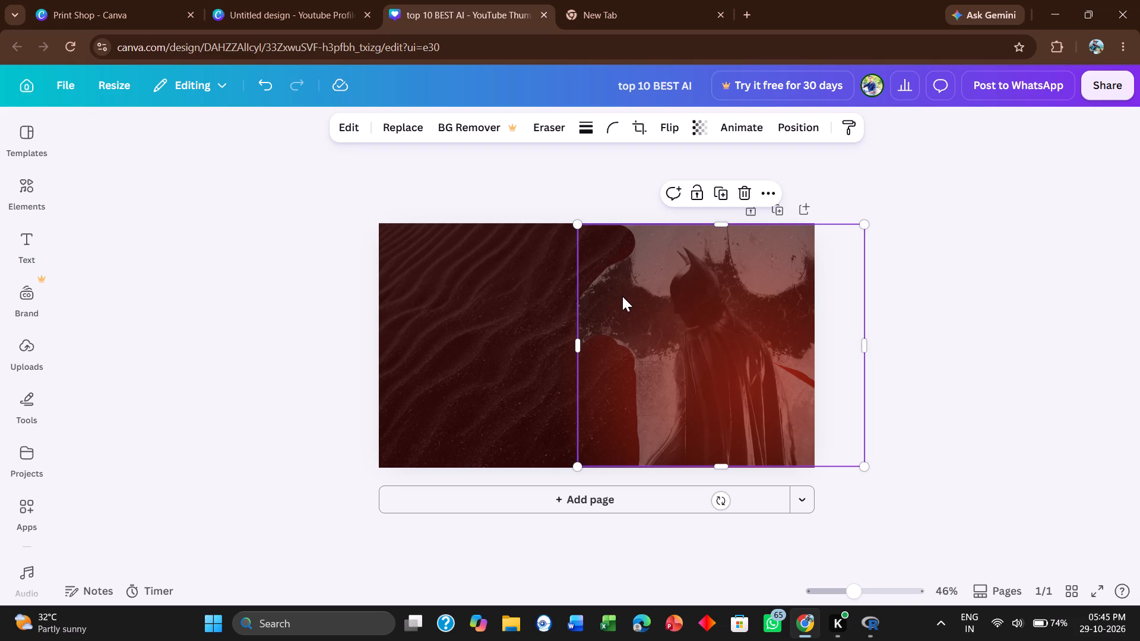
left_click(538, 123)
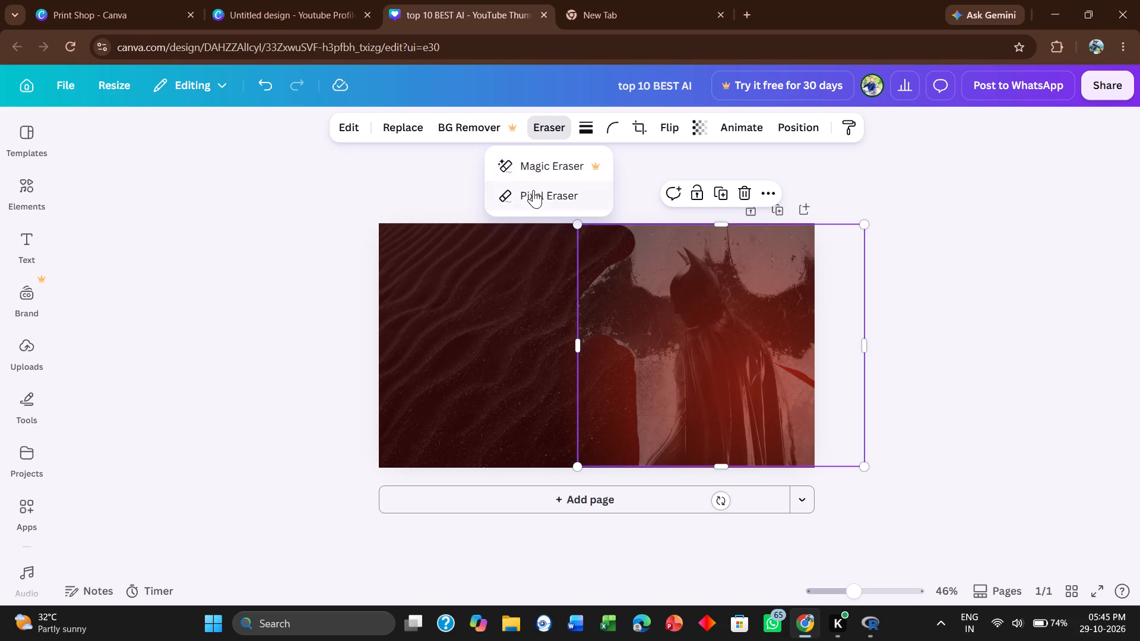
left_click(533, 190)
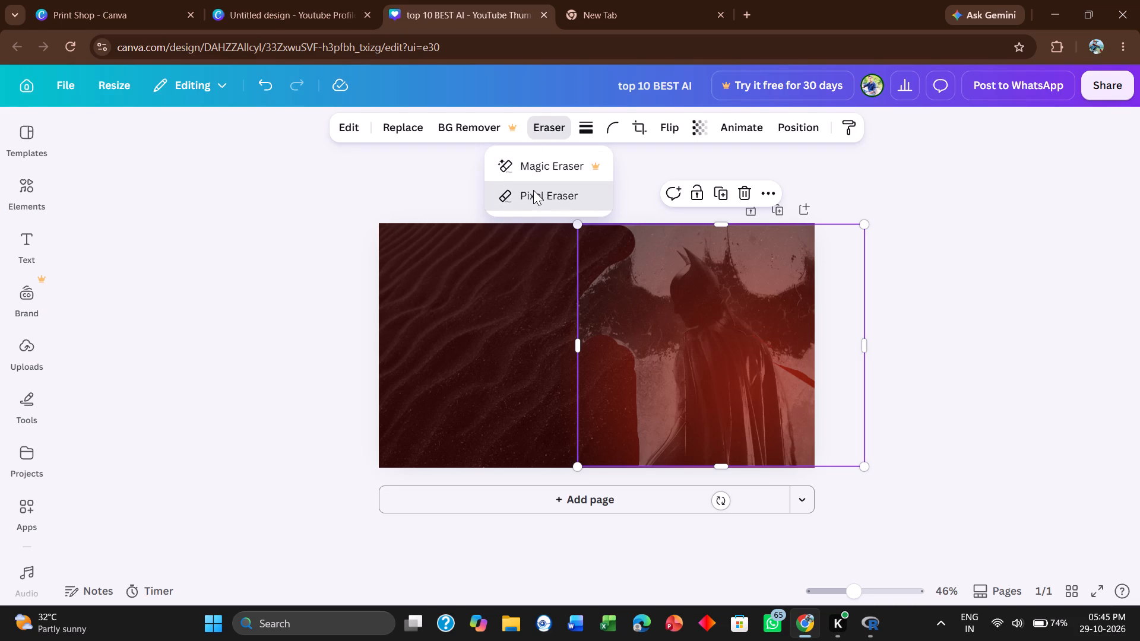
left_click(533, 190)
left_click(537, 204)
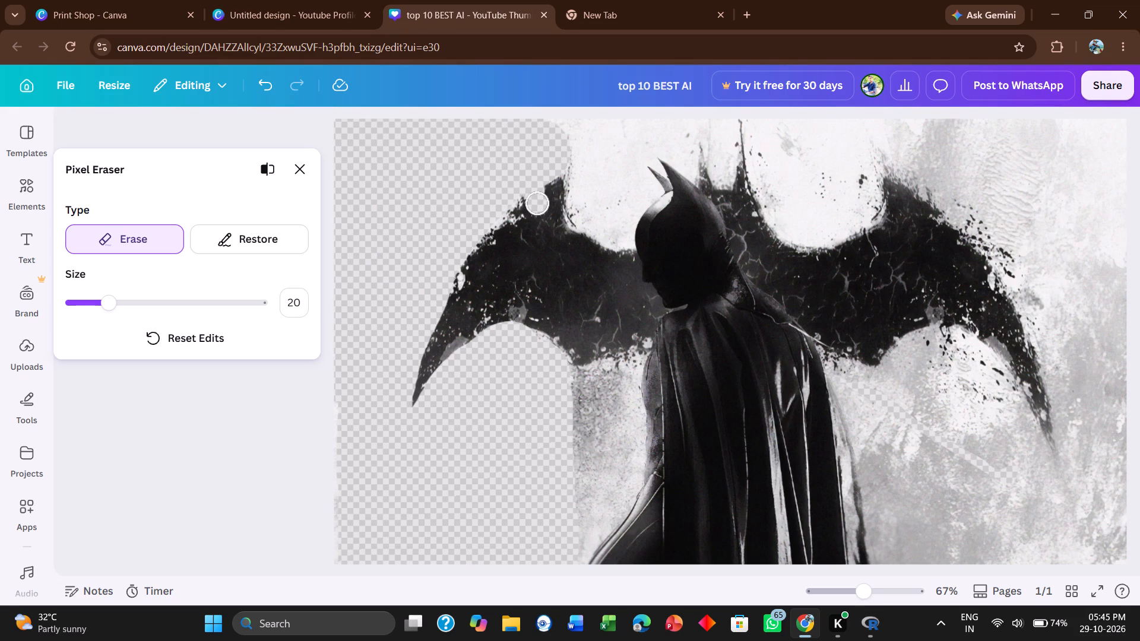
left_click(249, 247)
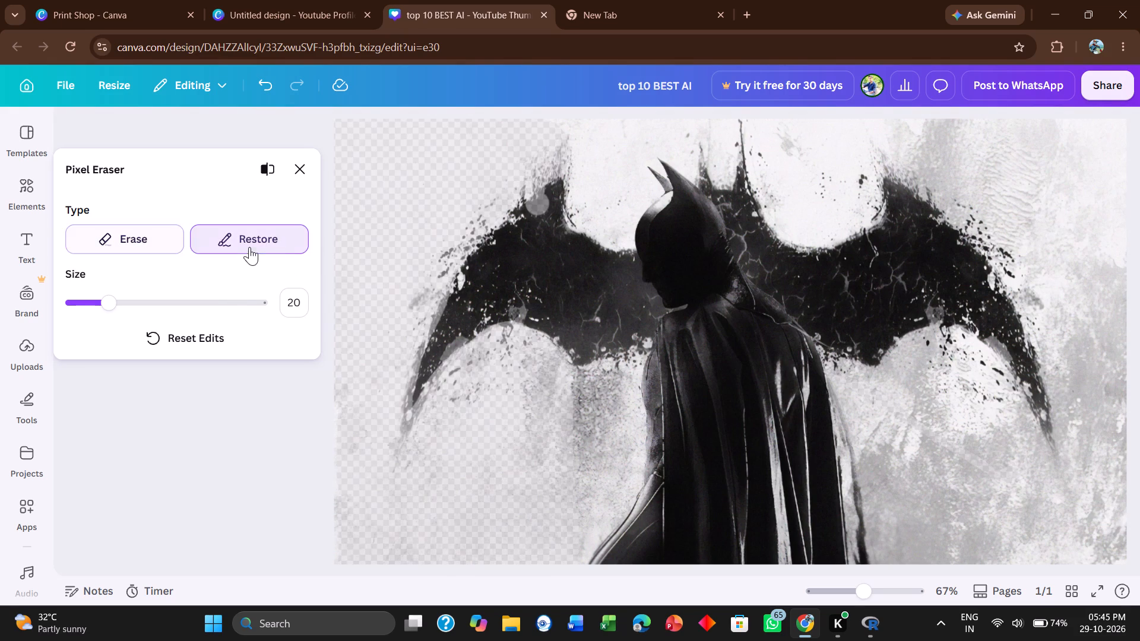
left_click(561, 176)
left_click_drag(259, 302, 322, 287)
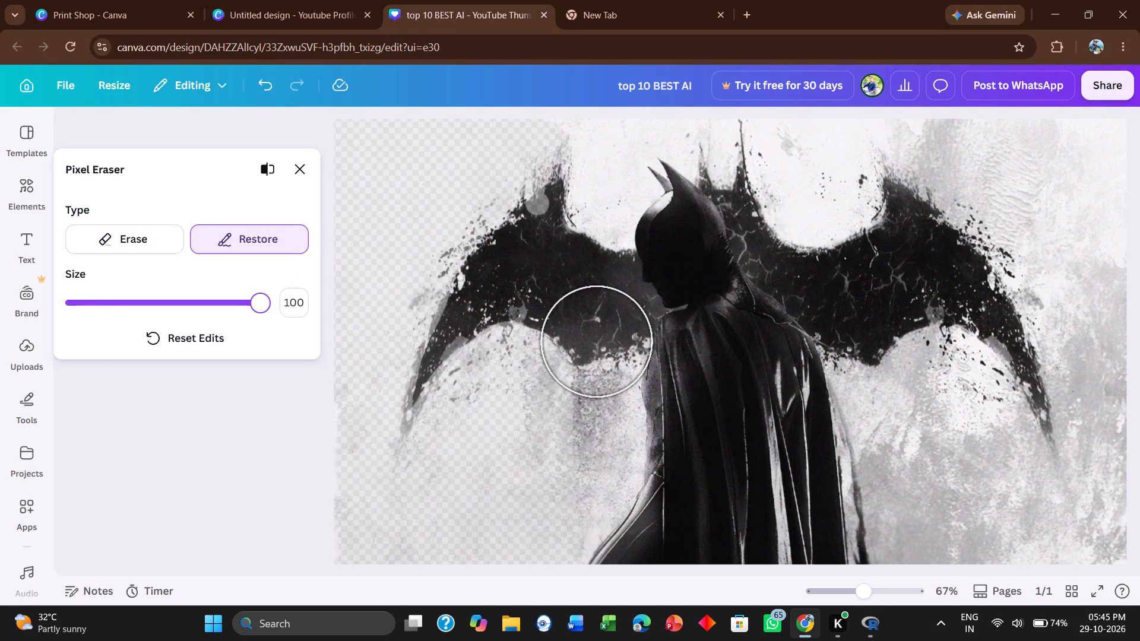
left_click_drag(322, 287, 330, 283)
left_click_drag(388, 237, 375, 112)
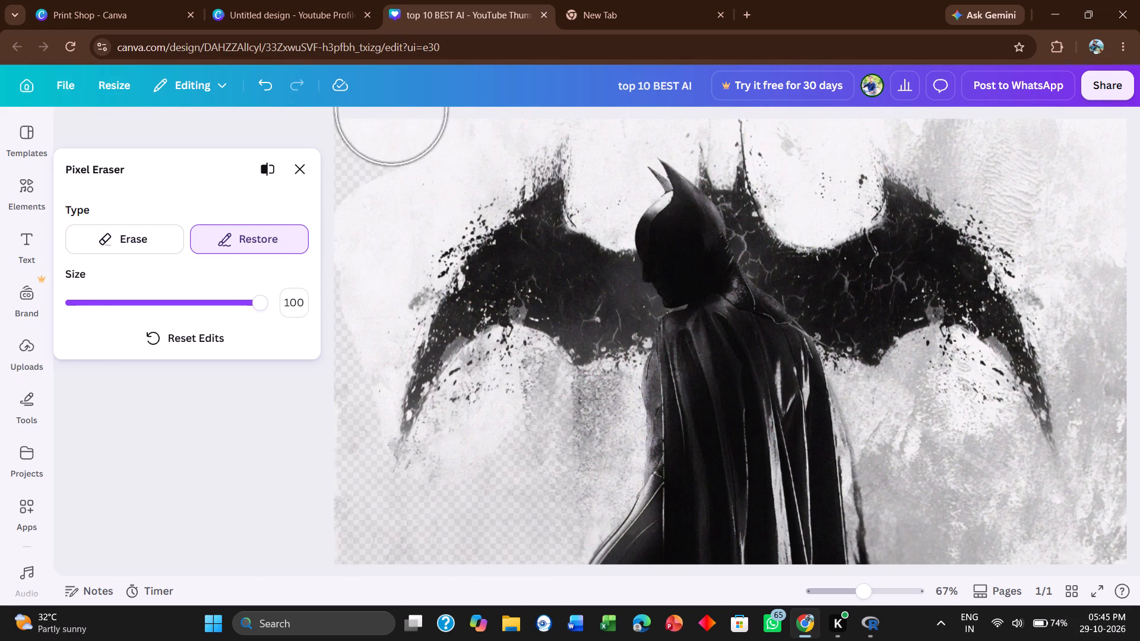
left_click_drag(375, 112, 518, 627)
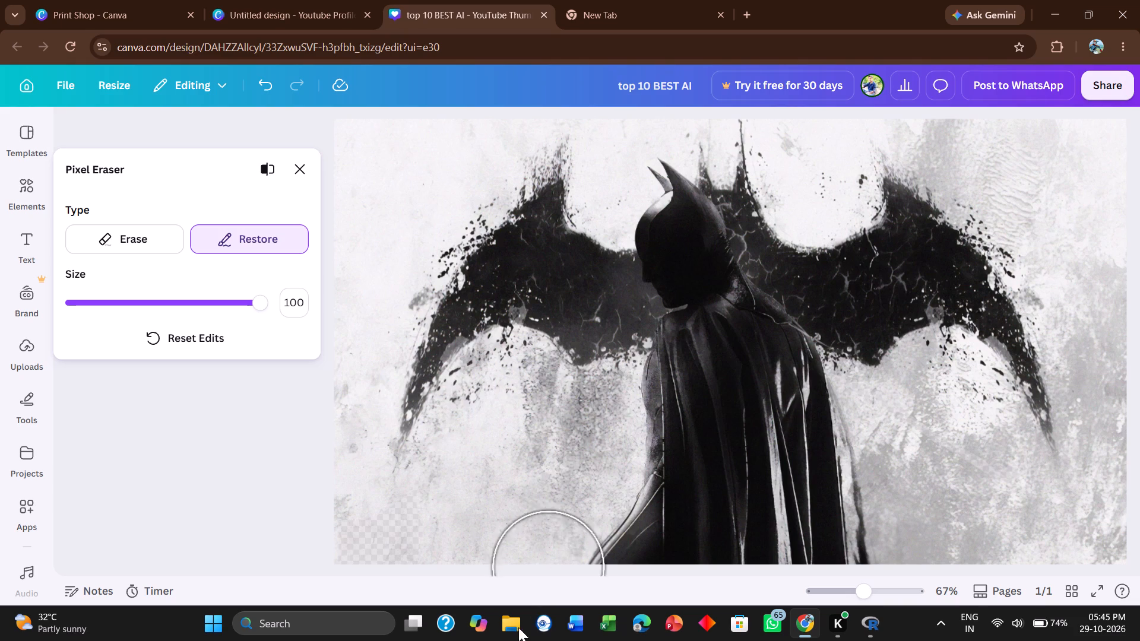
left_click_drag(518, 627, 617, 379)
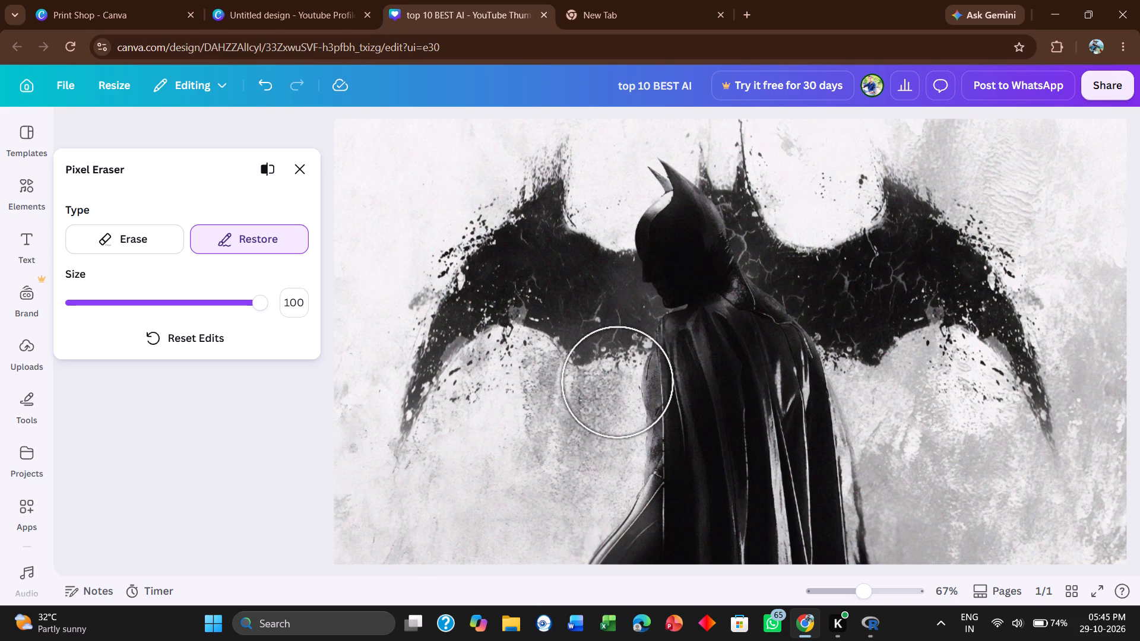
left_click_drag(617, 379, 718, 214)
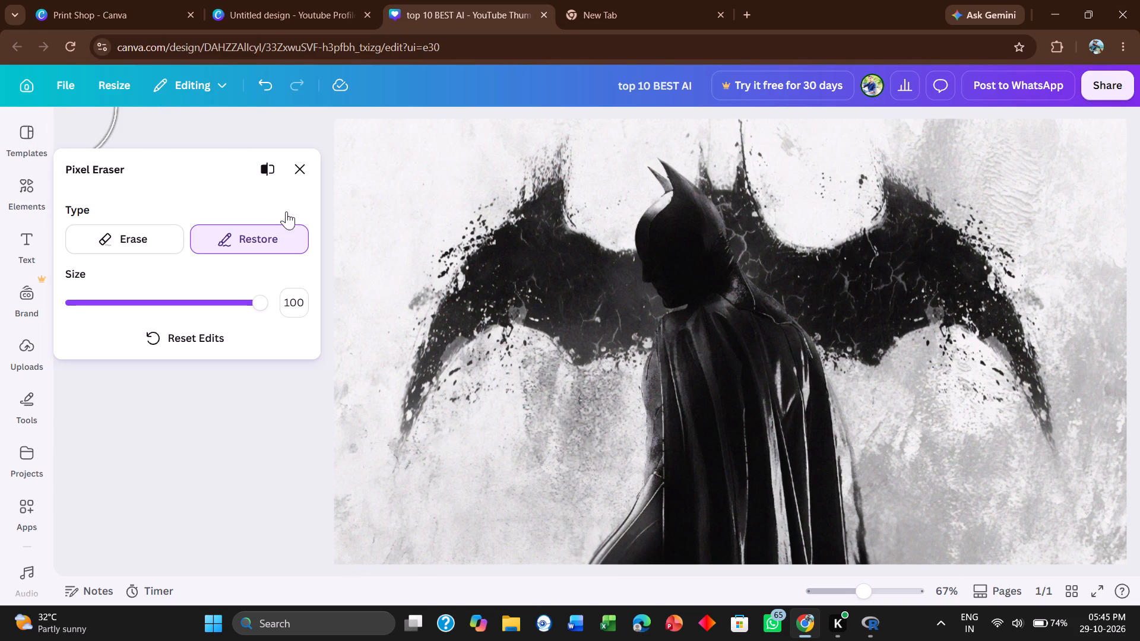
left_click(296, 170)
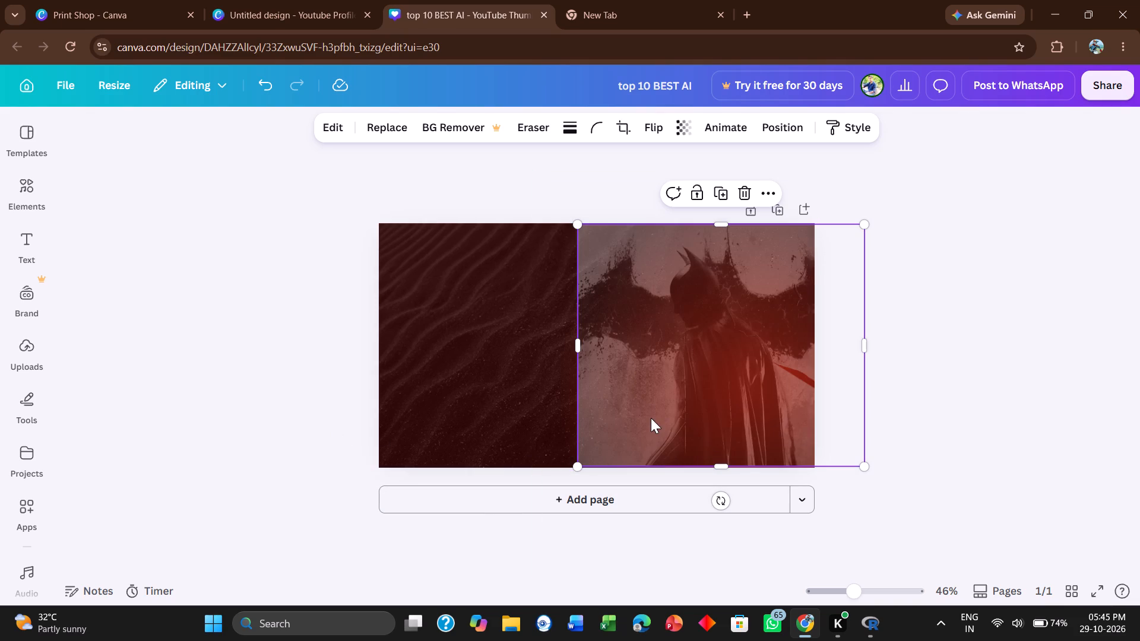
Raise the Batman image's transparency value to a little above 84.
left_click(664, 348)
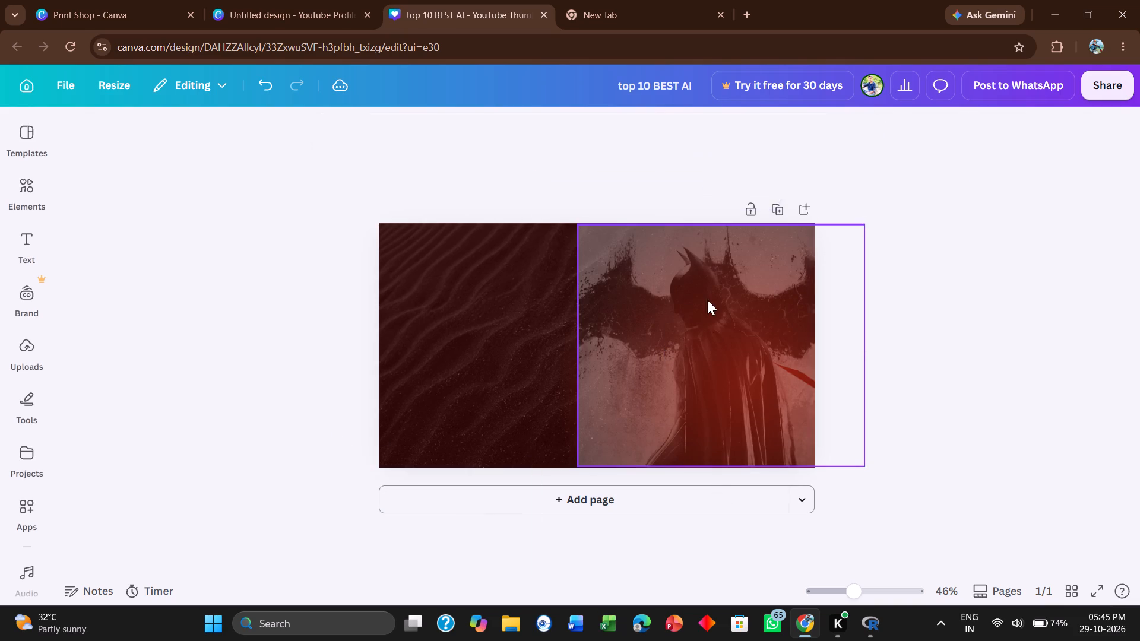
left_click(708, 317)
left_click_drag(696, 134, 667, 270)
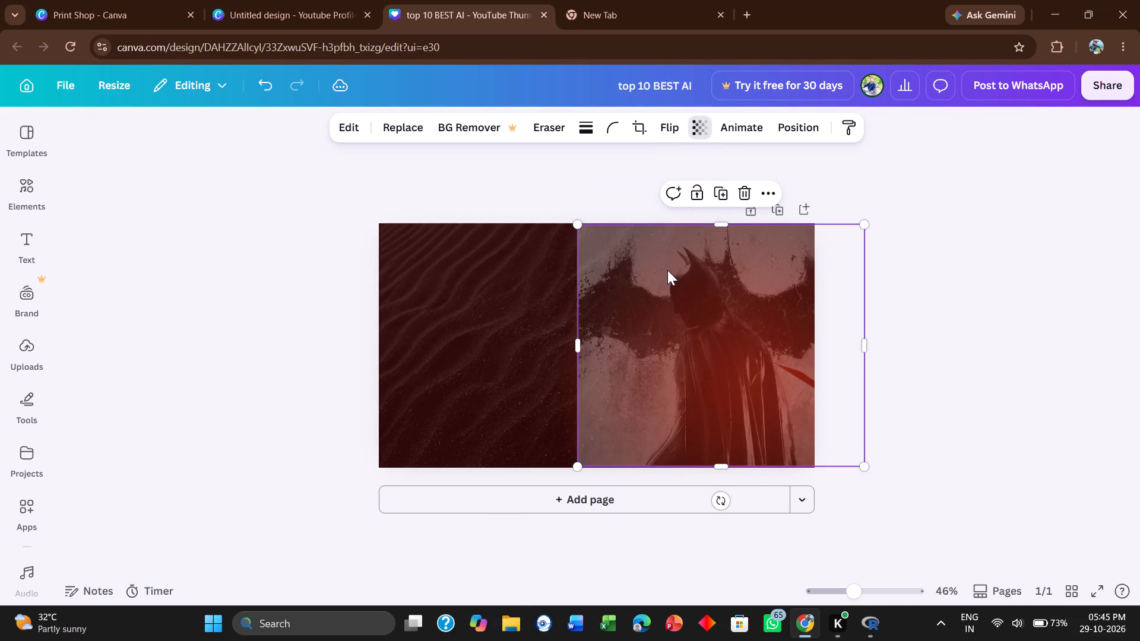
left_click_drag(667, 270, 700, 143)
left_click(700, 143)
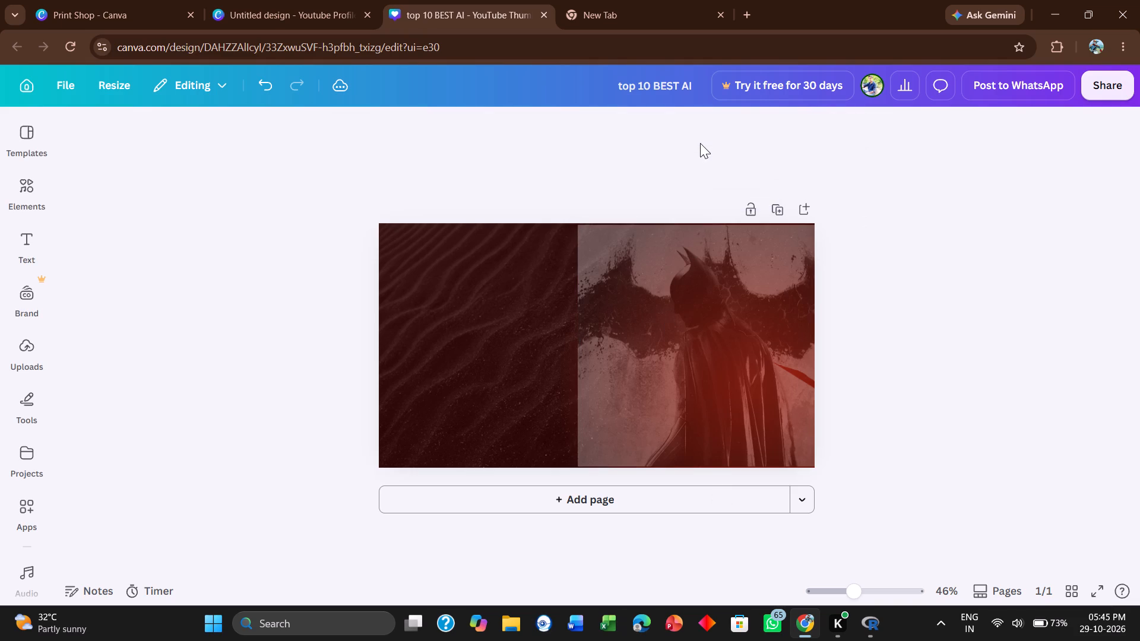
left_click(700, 131)
left_click(701, 199)
double_click(685, 321)
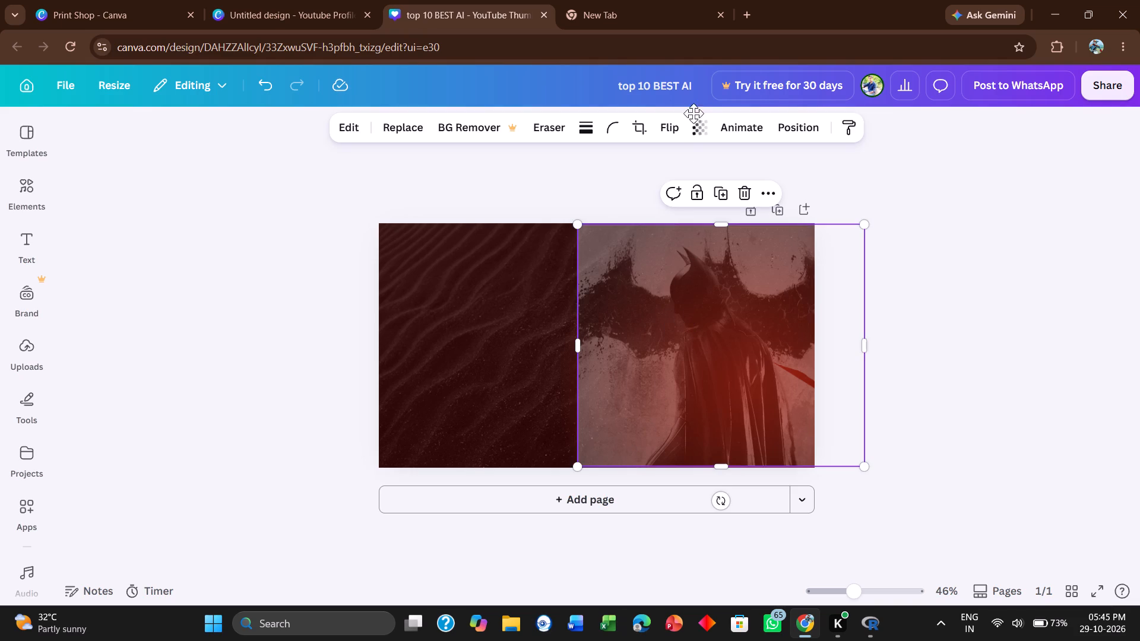
left_click(649, 323)
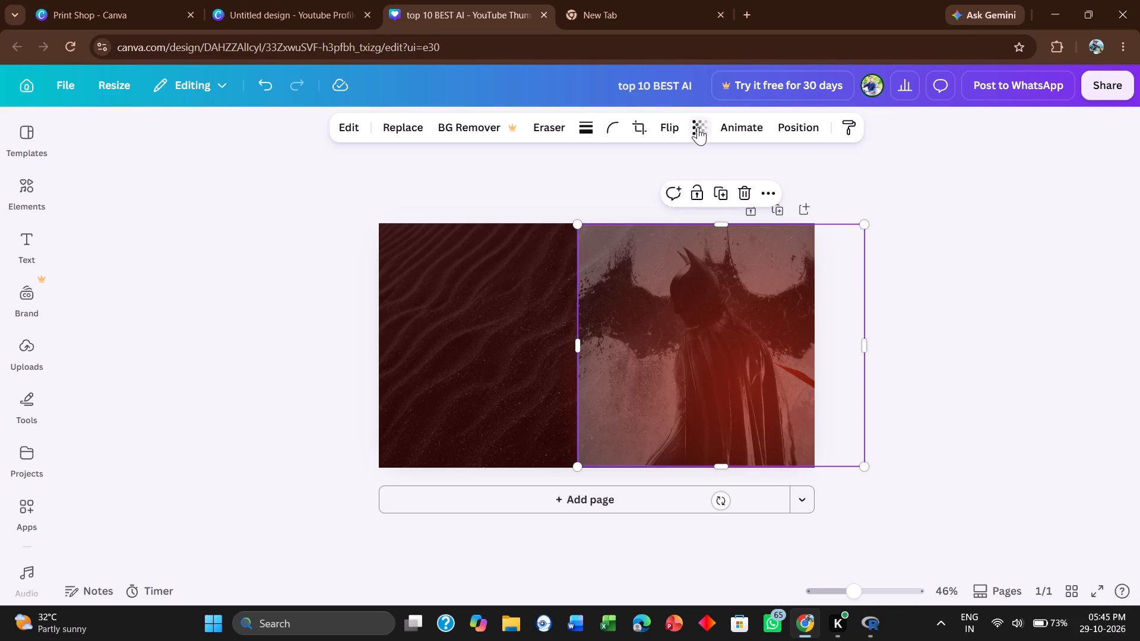
left_click(698, 127)
left_click_drag(678, 191, 683, 191)
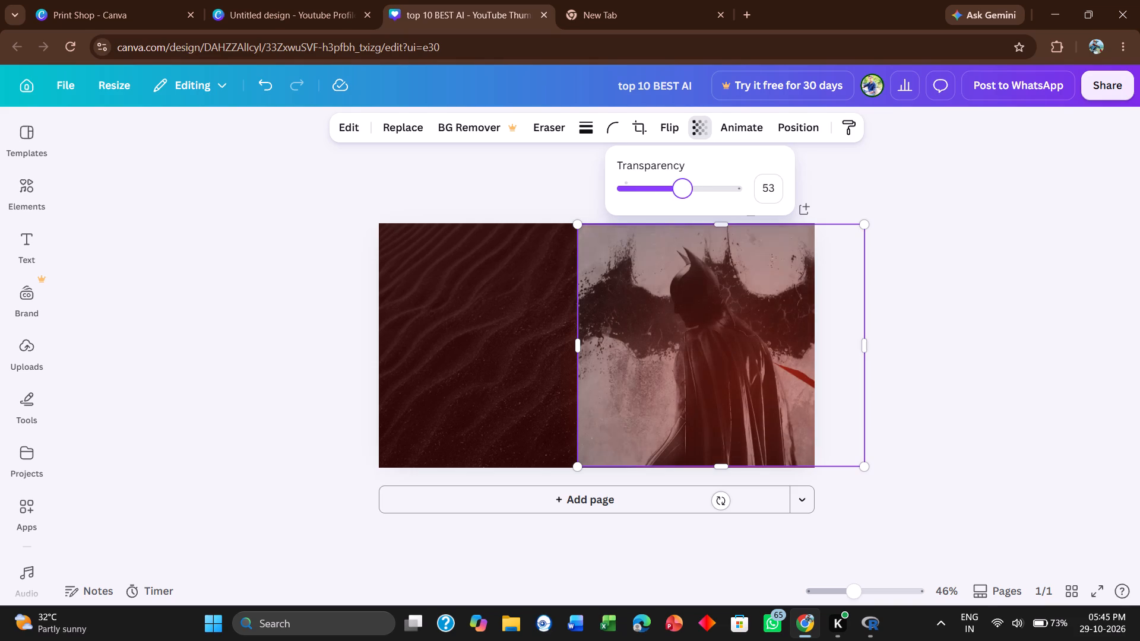
left_click_drag(683, 191, 719, 192)
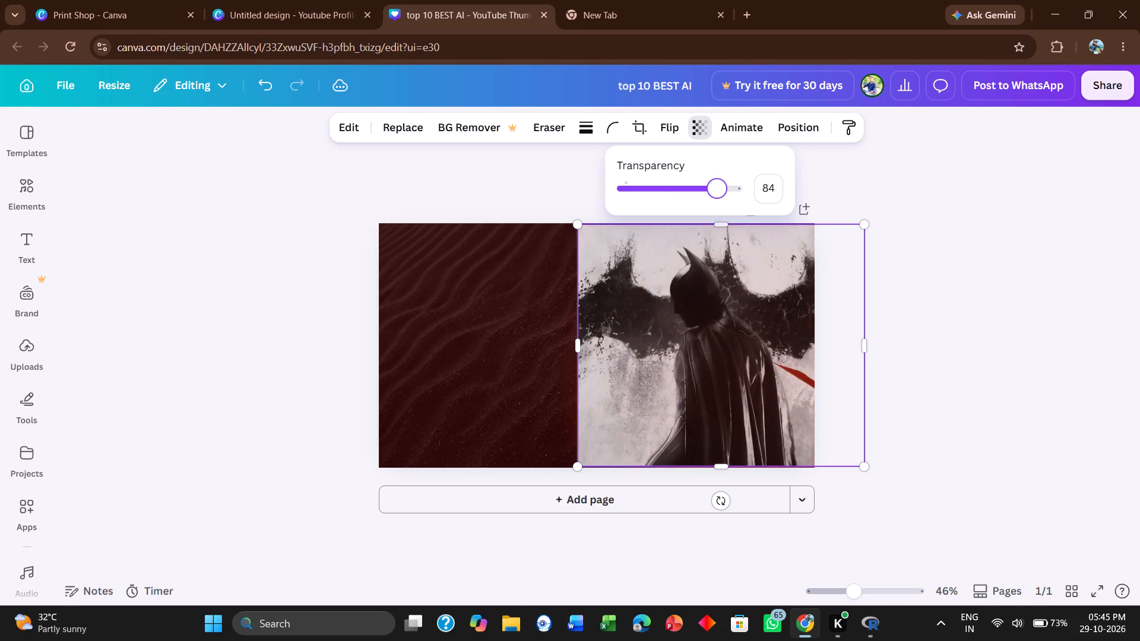
left_click_drag(719, 192, 724, 195)
left_click(926, 258)
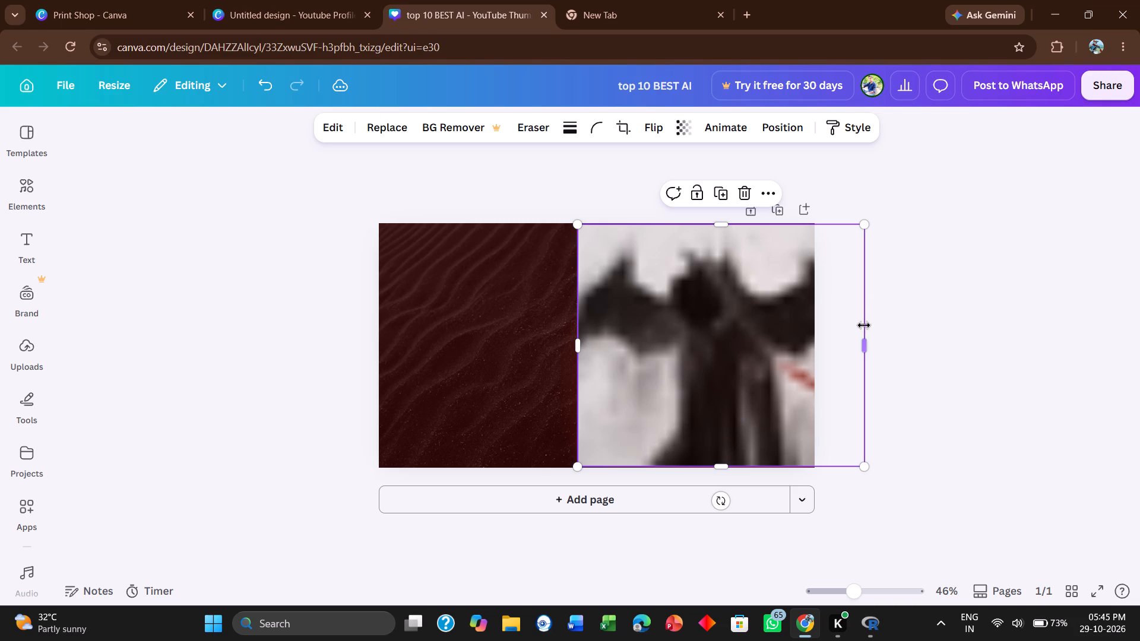
Crop the Batman image's overhanging right side back to about the page's right edge.
left_click_drag(867, 343, 823, 346)
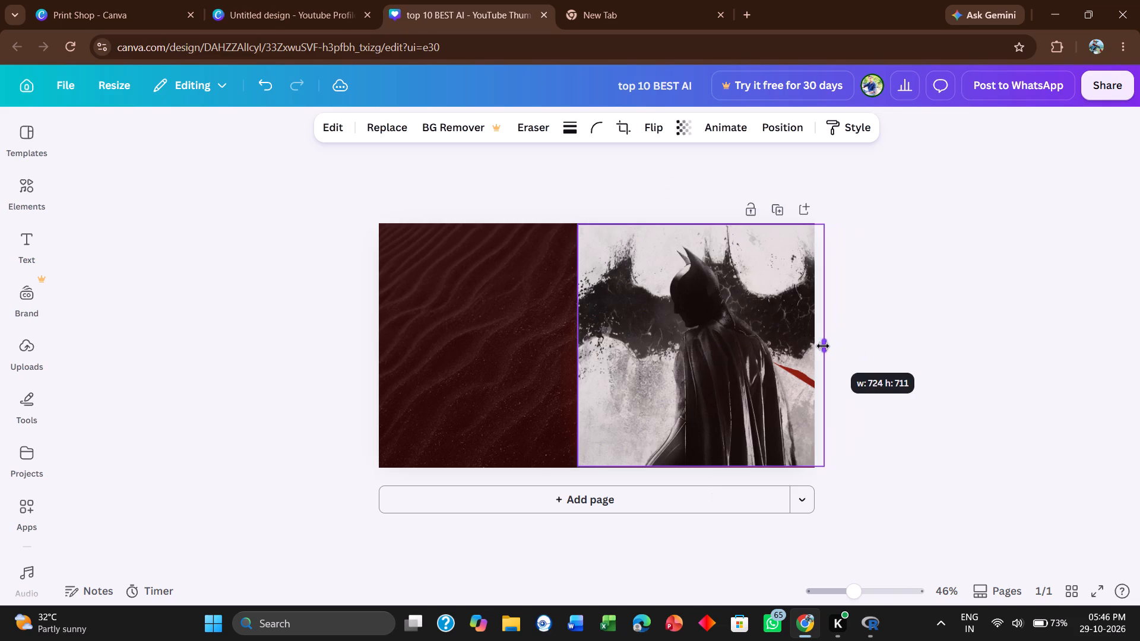
left_click_drag(823, 346, 818, 345)
left_click(527, 312)
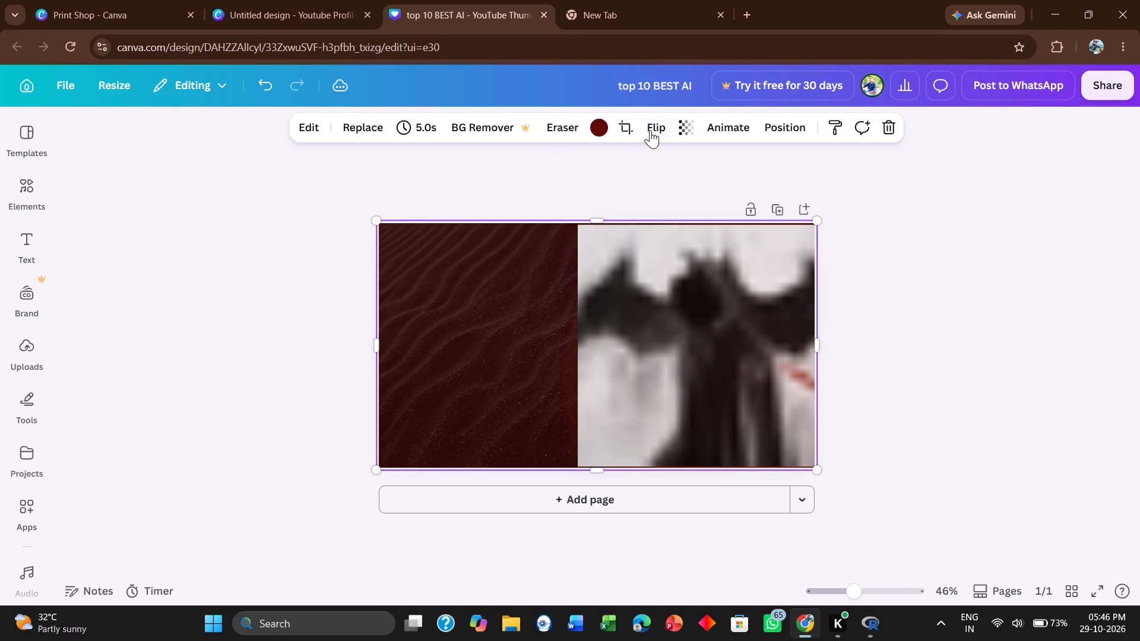
Browse the text styles and font combinations available for the thumbnail's text.
left_click(27, 252)
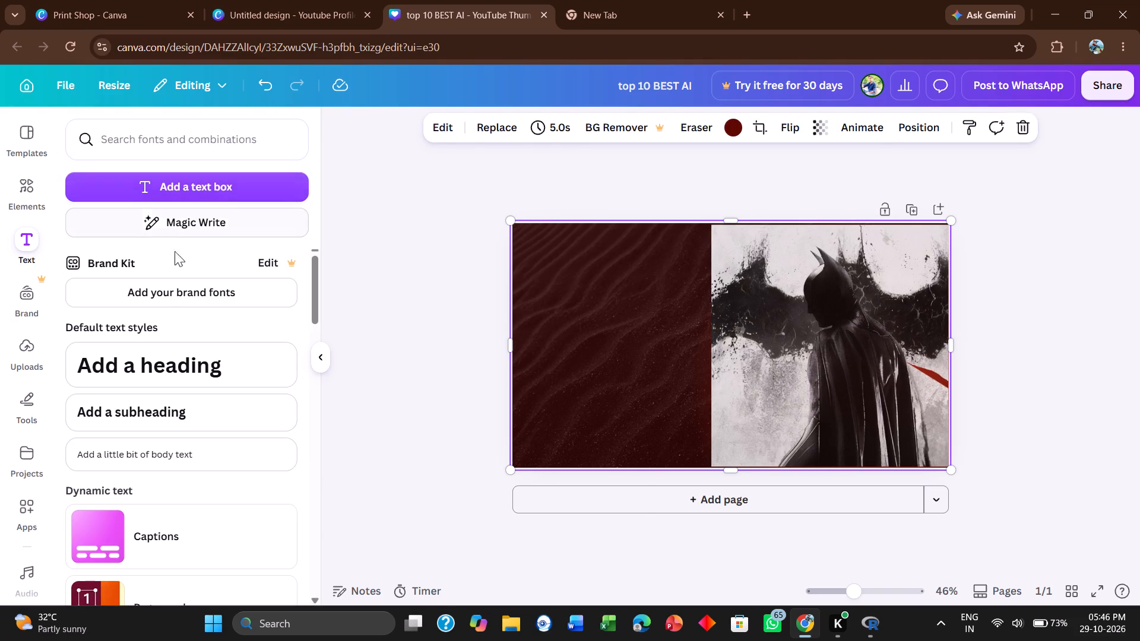
scroll(172, 286, "down", 2)
scroll(135, 342, "down", 1)
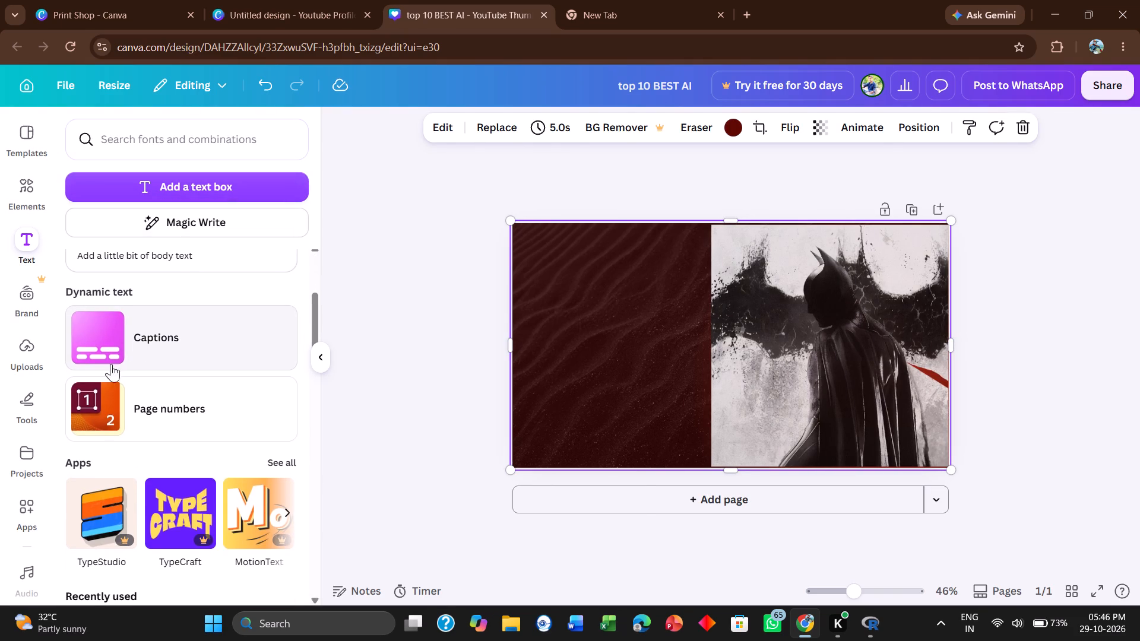
scroll(139, 398, "down", 4)
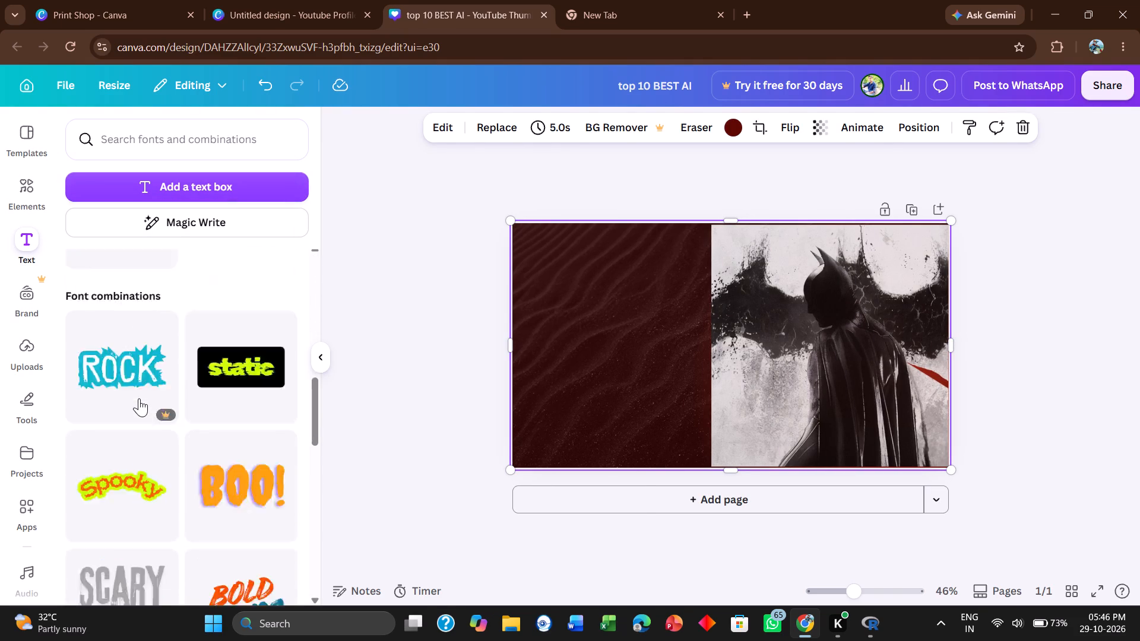
scroll(139, 398, "down", 5)
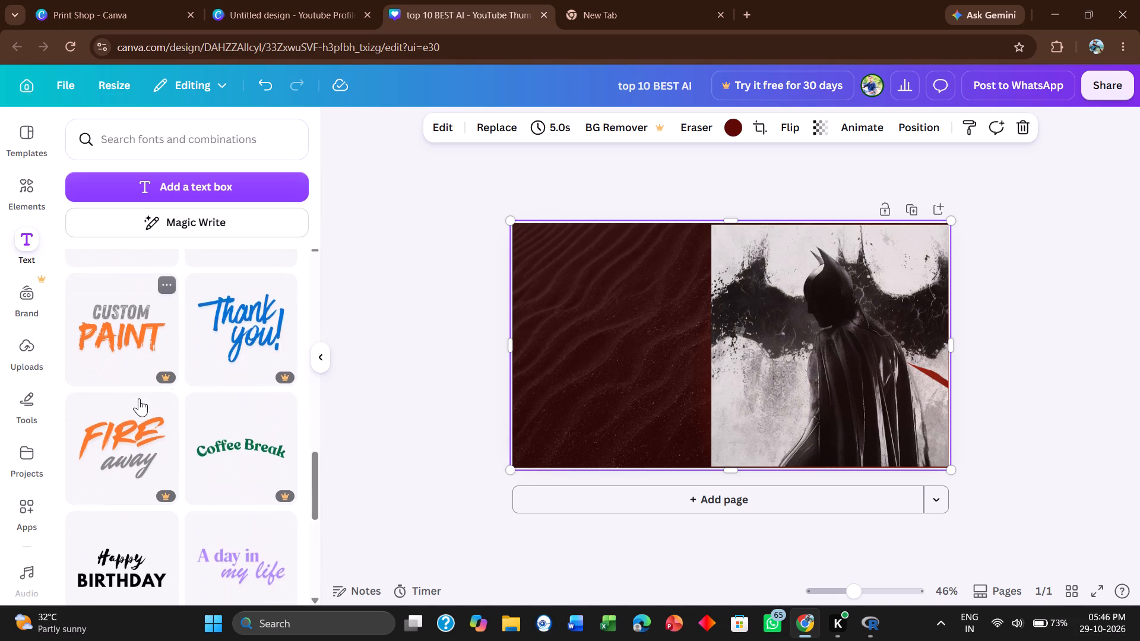
scroll(139, 398, "down", 5)
scroll(139, 398, "up", 2)
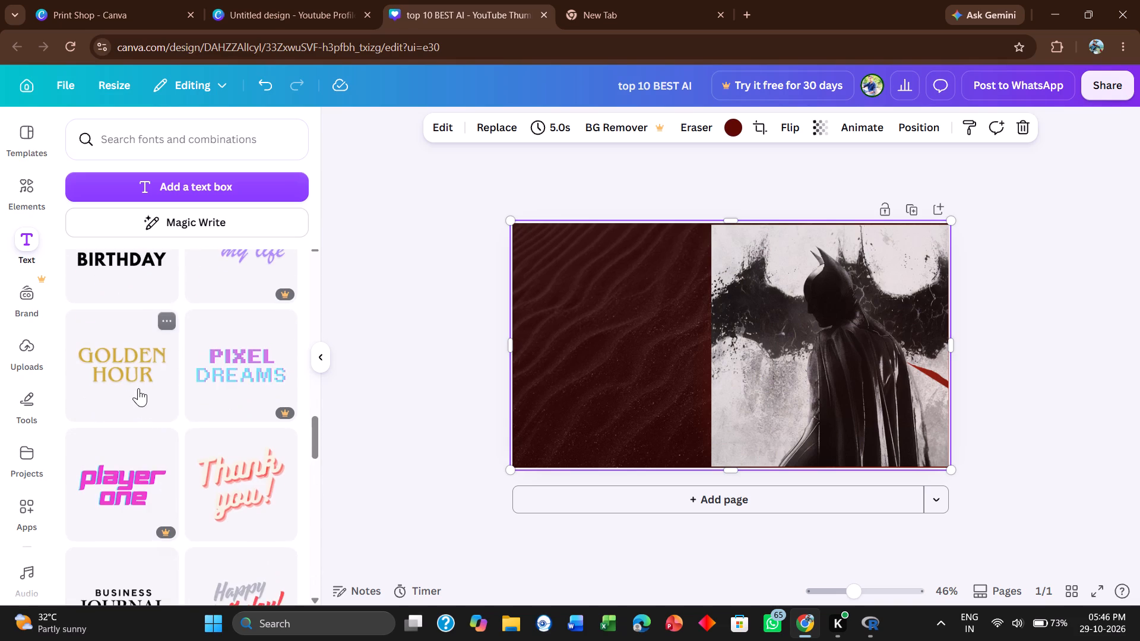
scroll(138, 388, "up", 5)
scroll(147, 394, "left", 1)
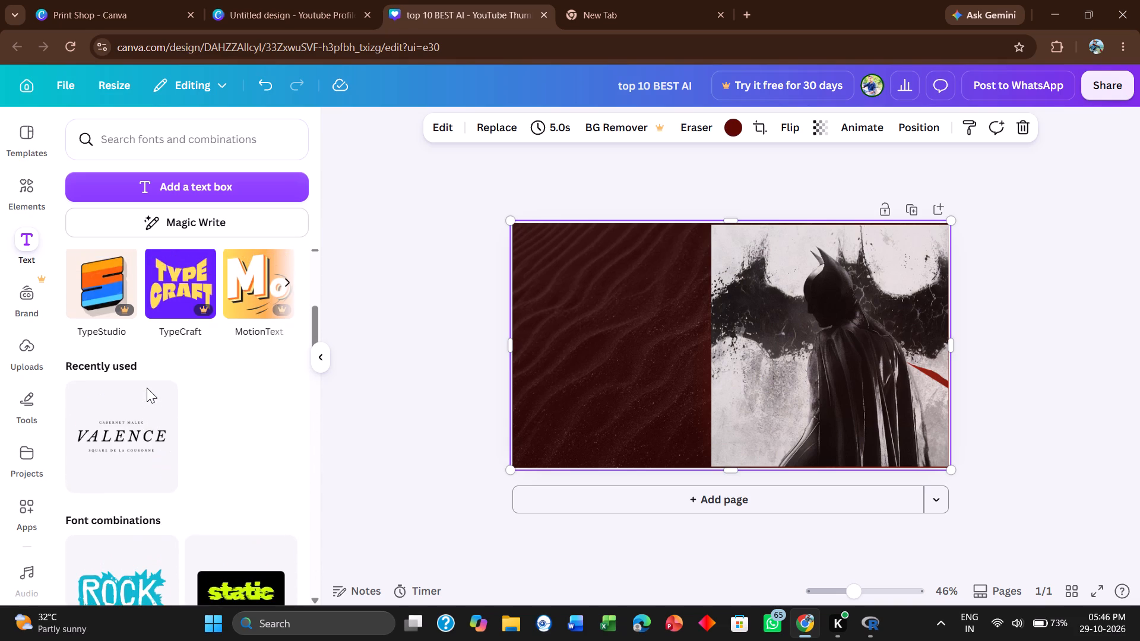
scroll(147, 337, "up", 3)
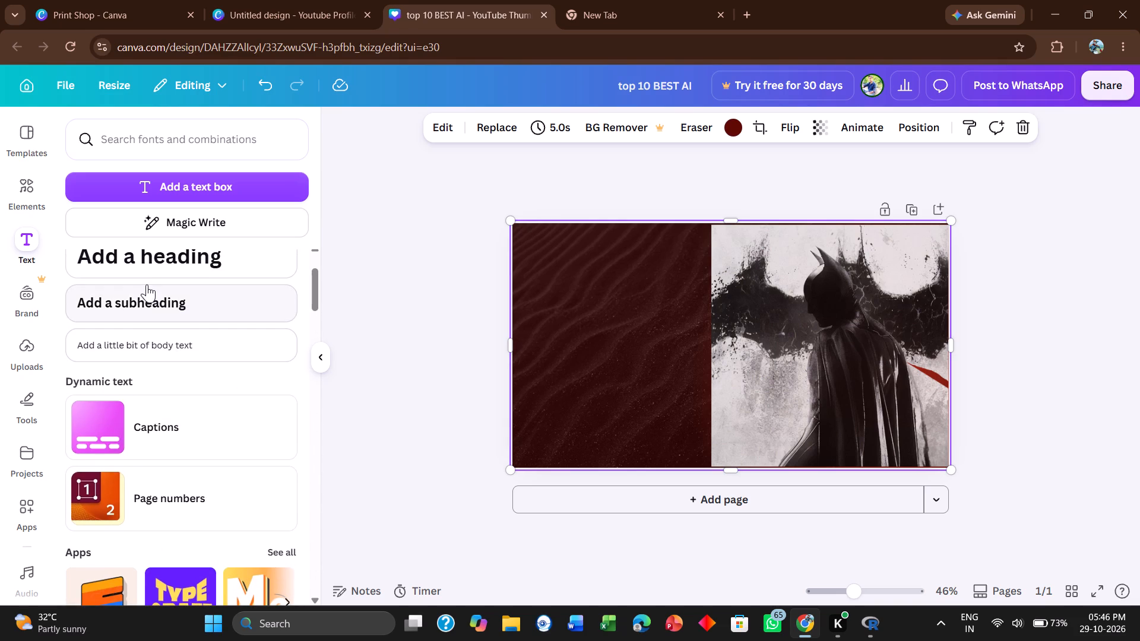
scroll(147, 284, "up", 2)
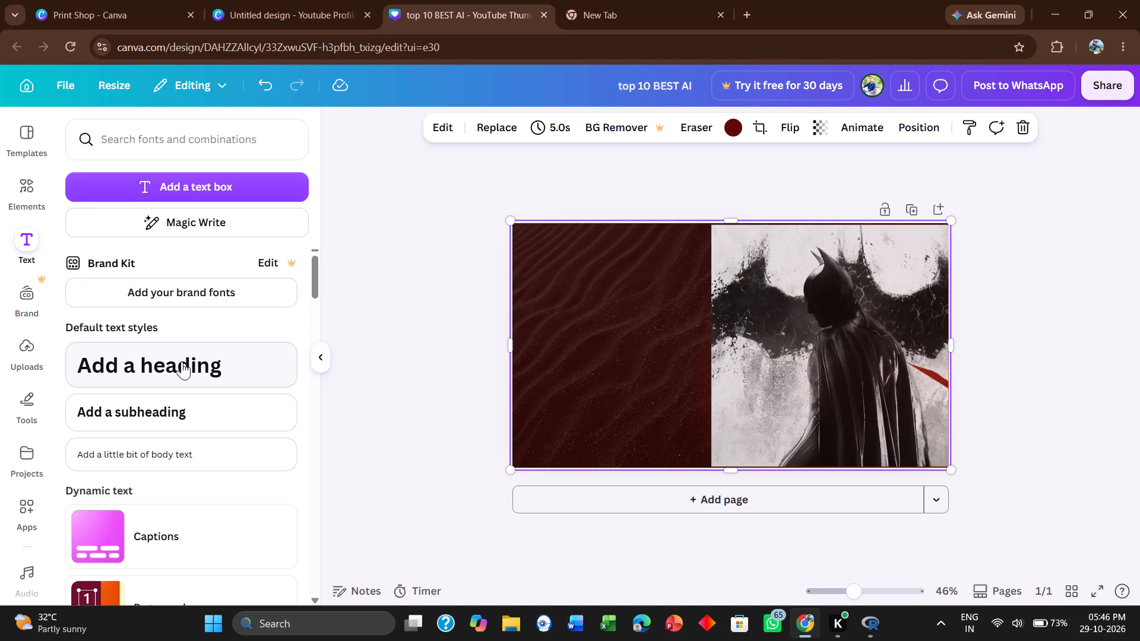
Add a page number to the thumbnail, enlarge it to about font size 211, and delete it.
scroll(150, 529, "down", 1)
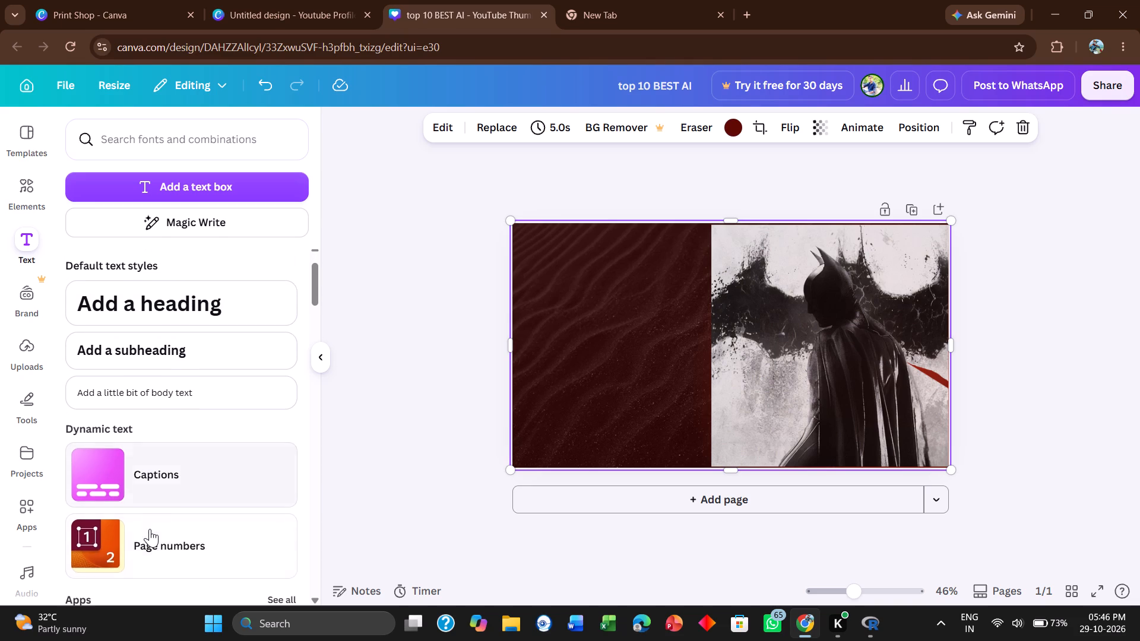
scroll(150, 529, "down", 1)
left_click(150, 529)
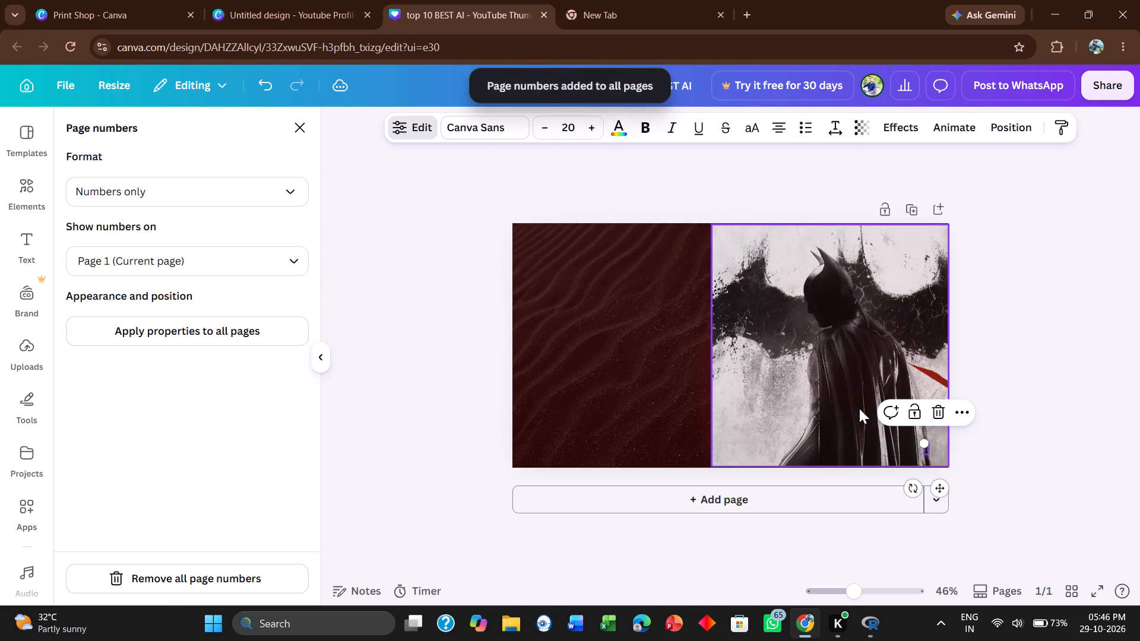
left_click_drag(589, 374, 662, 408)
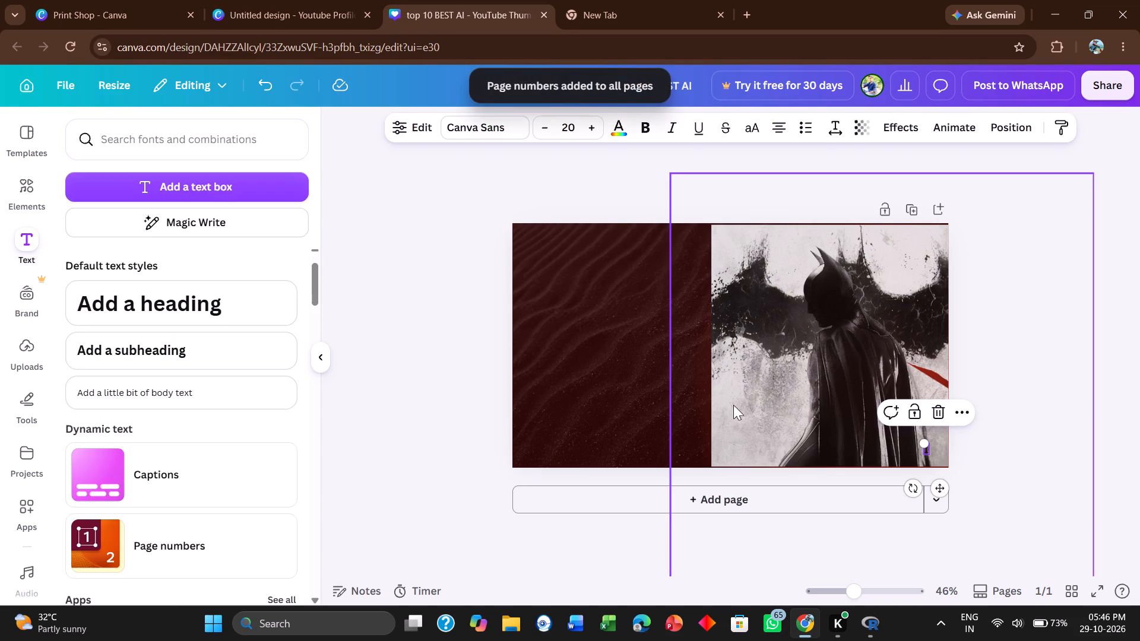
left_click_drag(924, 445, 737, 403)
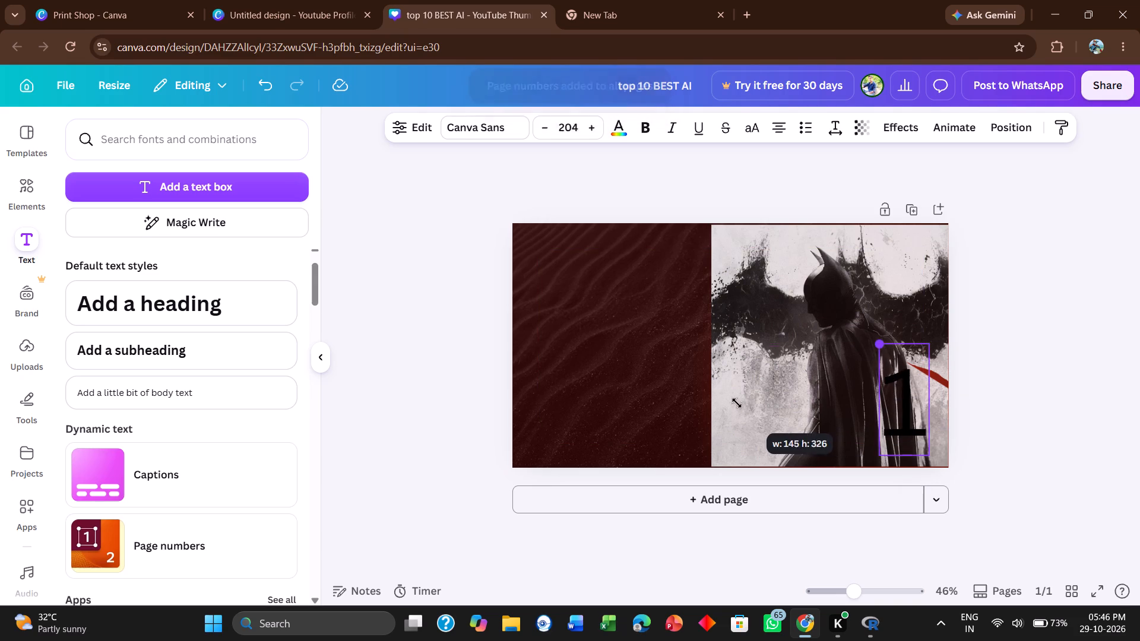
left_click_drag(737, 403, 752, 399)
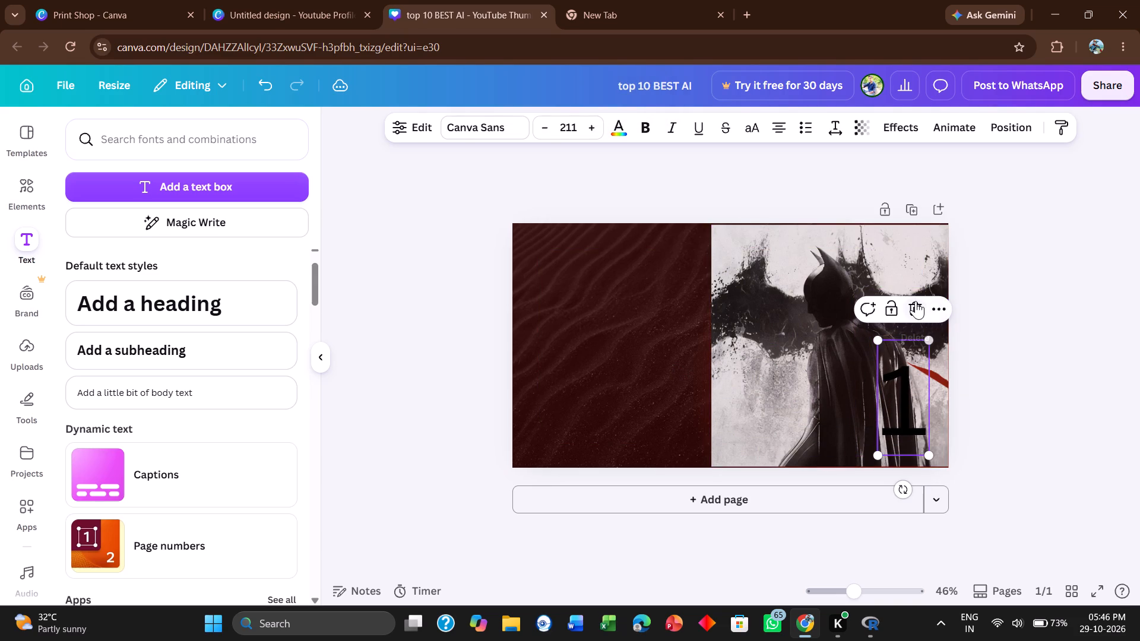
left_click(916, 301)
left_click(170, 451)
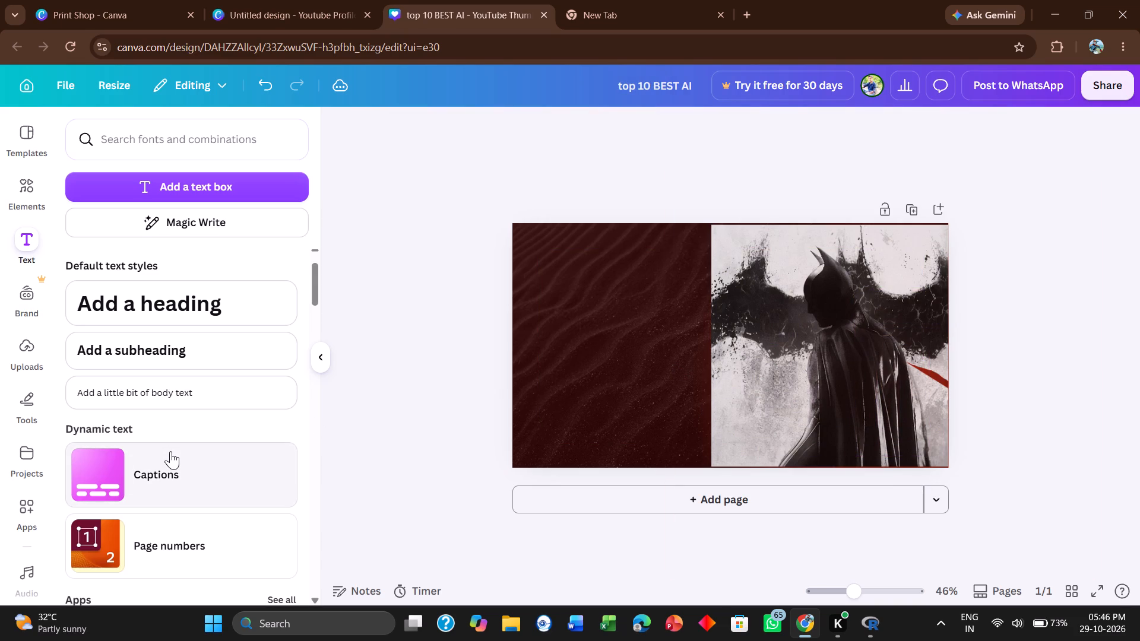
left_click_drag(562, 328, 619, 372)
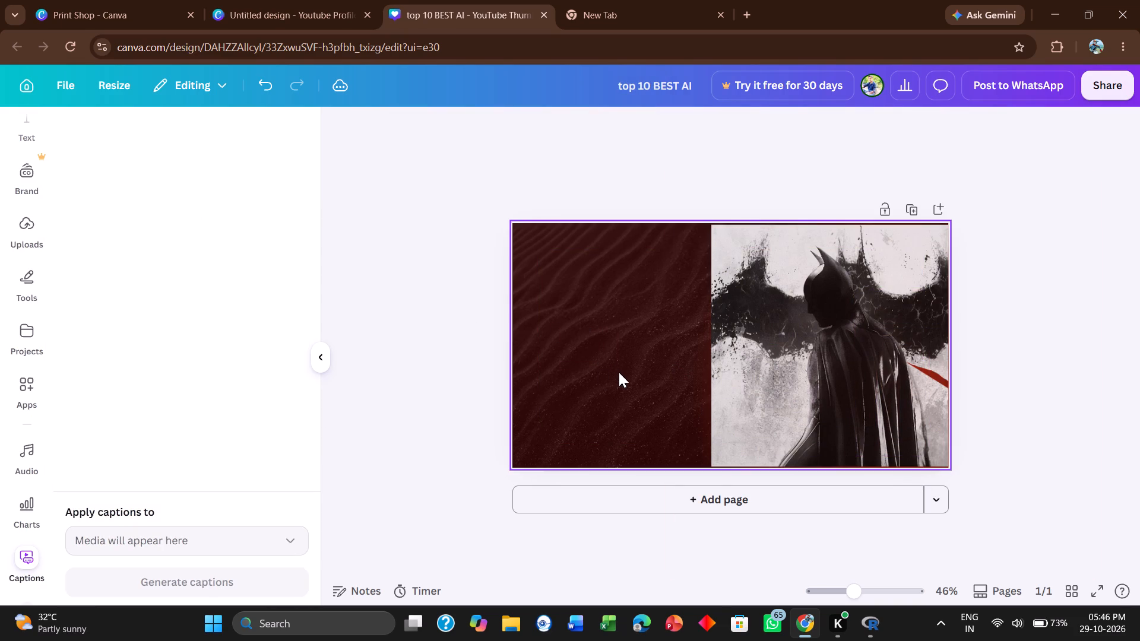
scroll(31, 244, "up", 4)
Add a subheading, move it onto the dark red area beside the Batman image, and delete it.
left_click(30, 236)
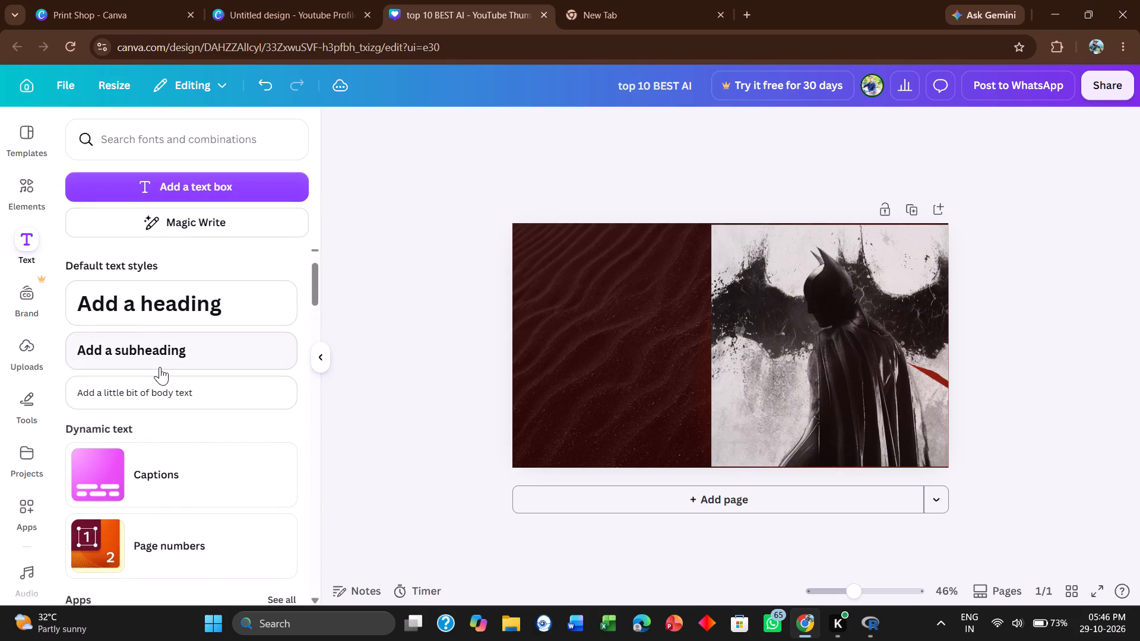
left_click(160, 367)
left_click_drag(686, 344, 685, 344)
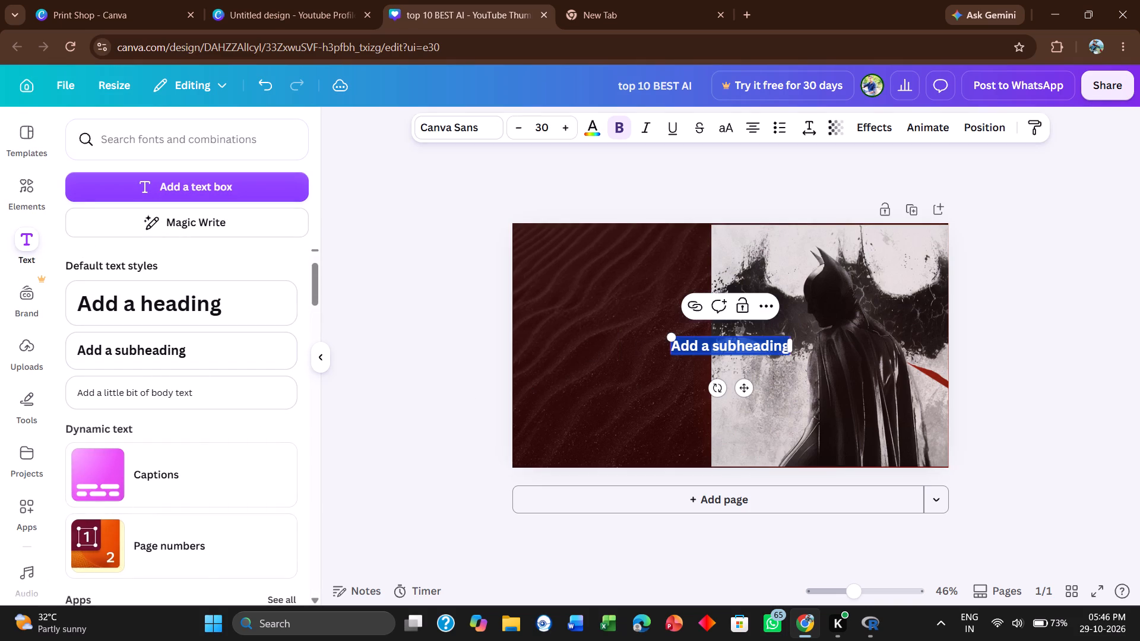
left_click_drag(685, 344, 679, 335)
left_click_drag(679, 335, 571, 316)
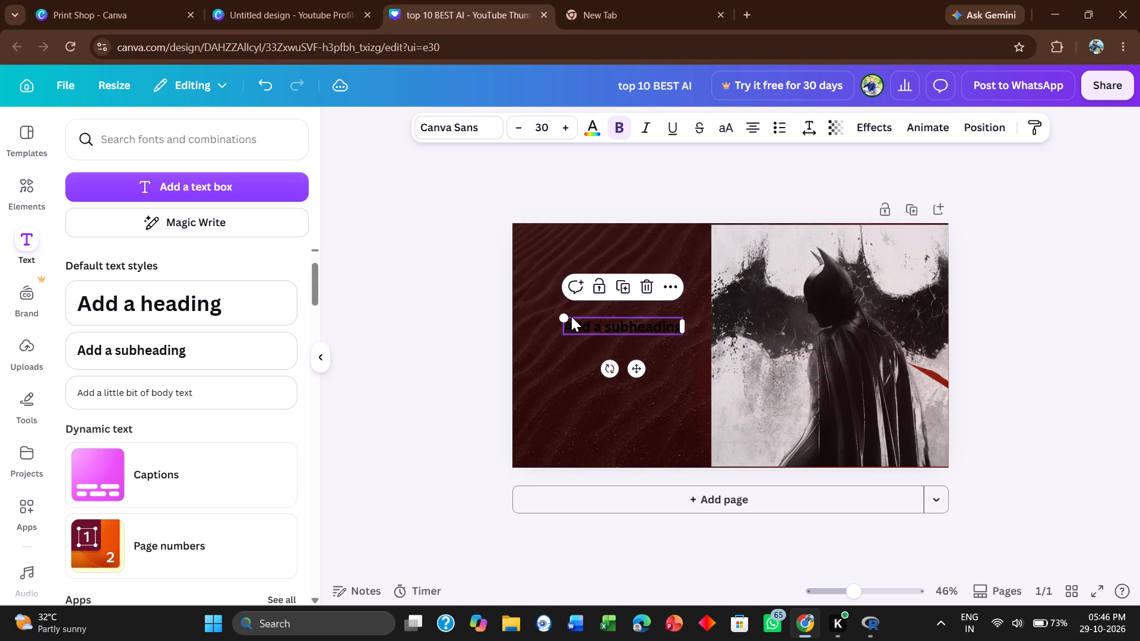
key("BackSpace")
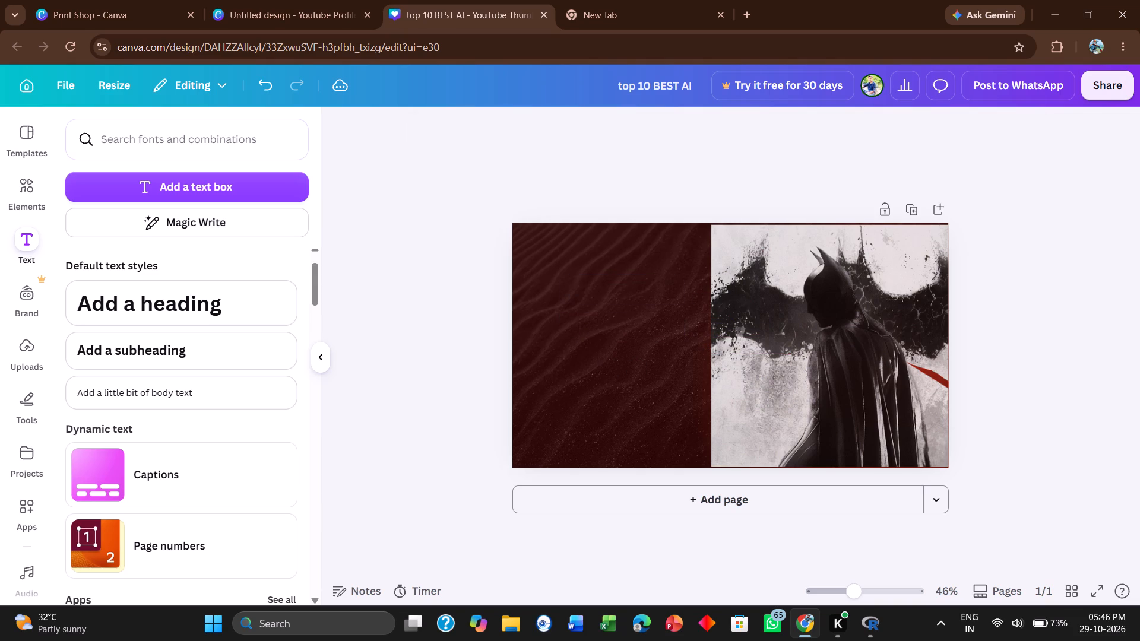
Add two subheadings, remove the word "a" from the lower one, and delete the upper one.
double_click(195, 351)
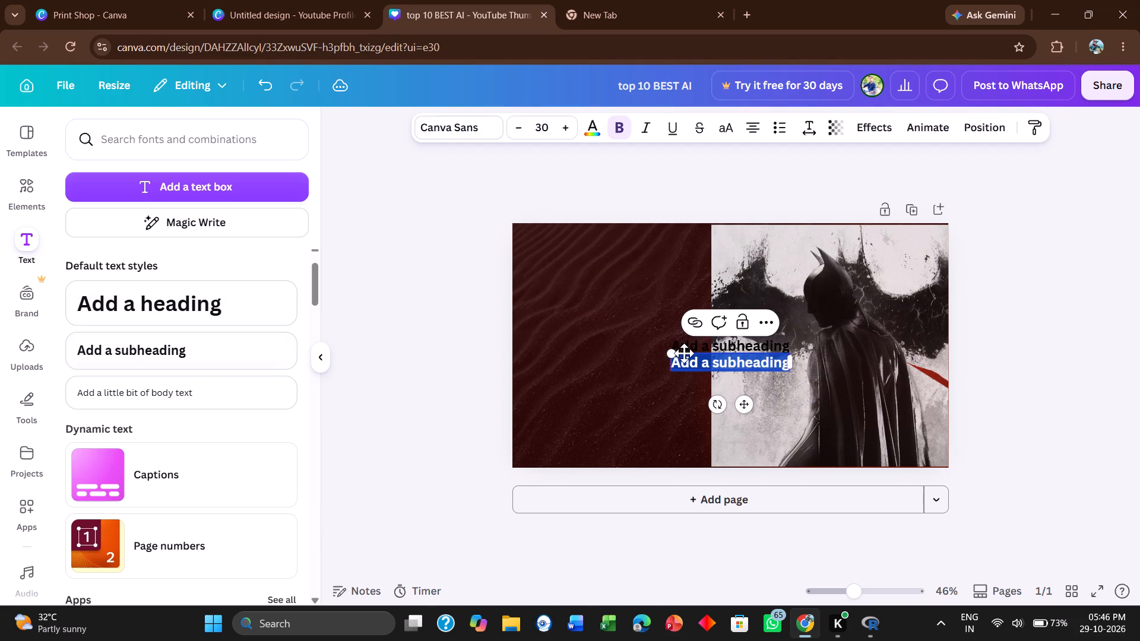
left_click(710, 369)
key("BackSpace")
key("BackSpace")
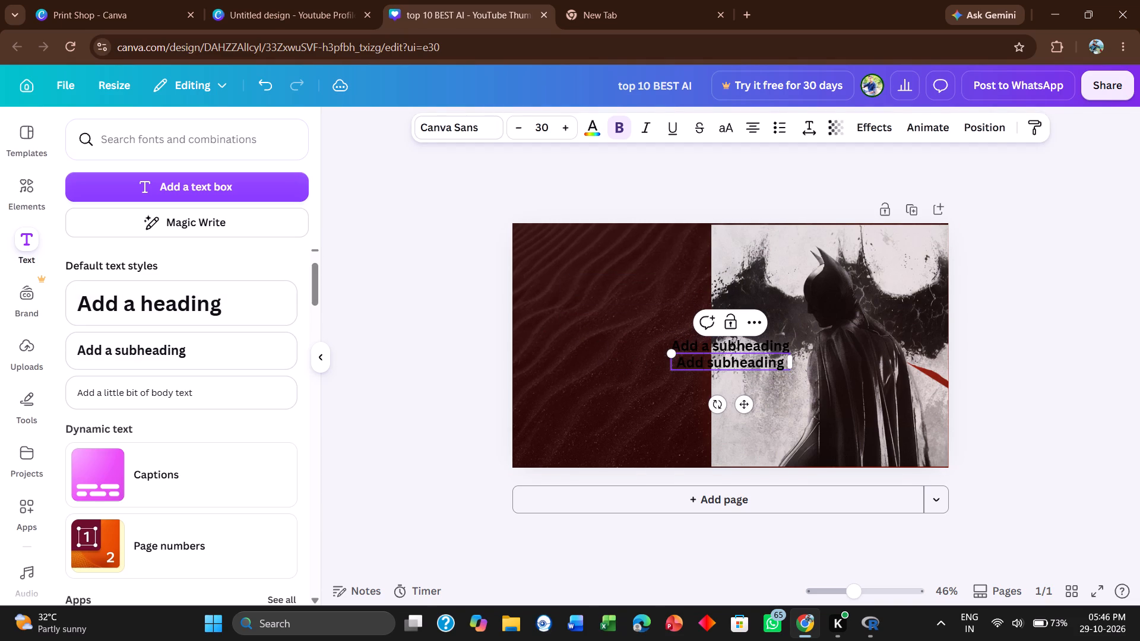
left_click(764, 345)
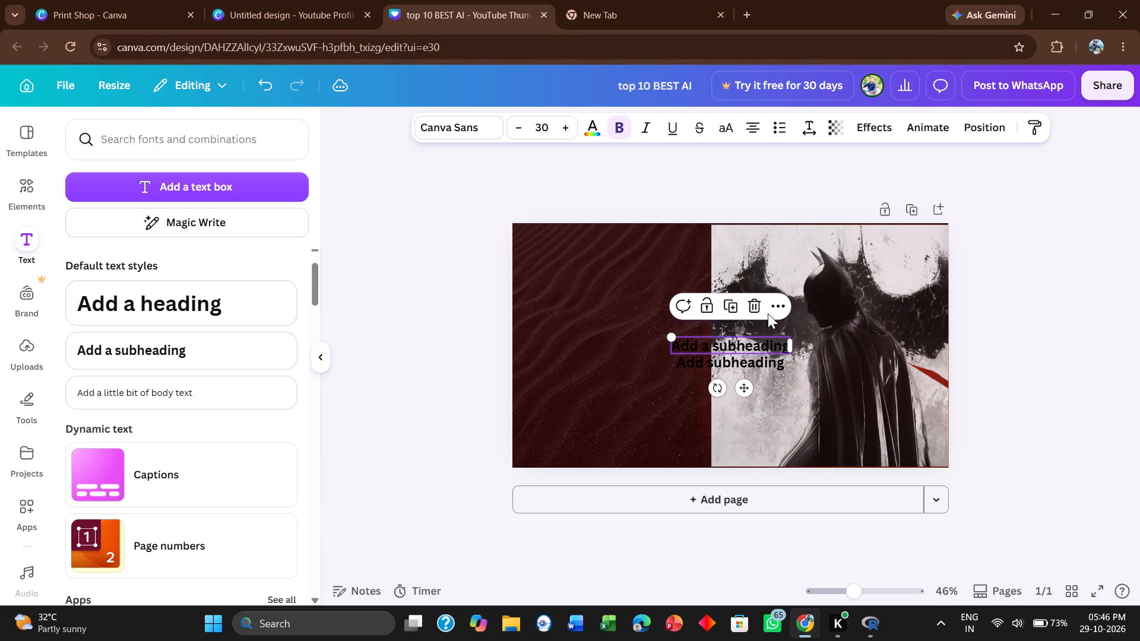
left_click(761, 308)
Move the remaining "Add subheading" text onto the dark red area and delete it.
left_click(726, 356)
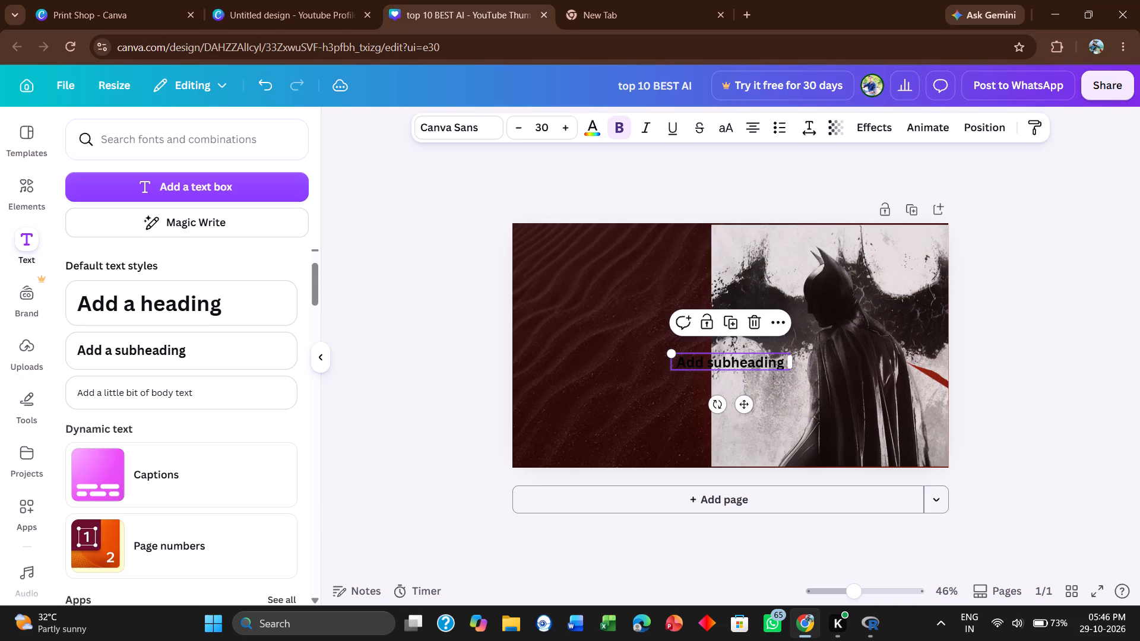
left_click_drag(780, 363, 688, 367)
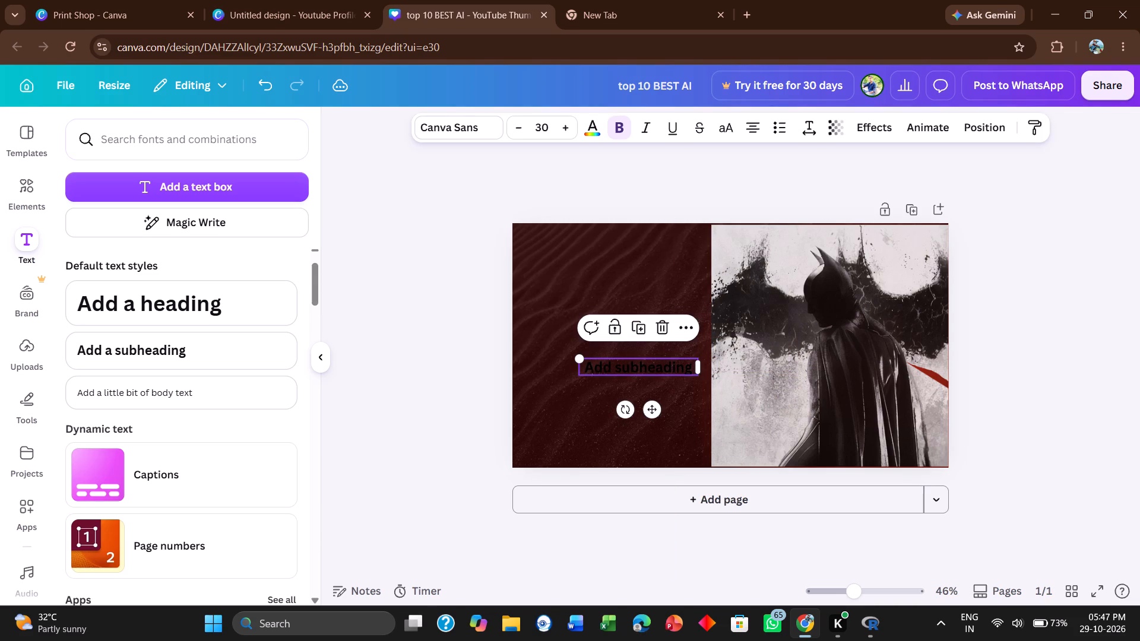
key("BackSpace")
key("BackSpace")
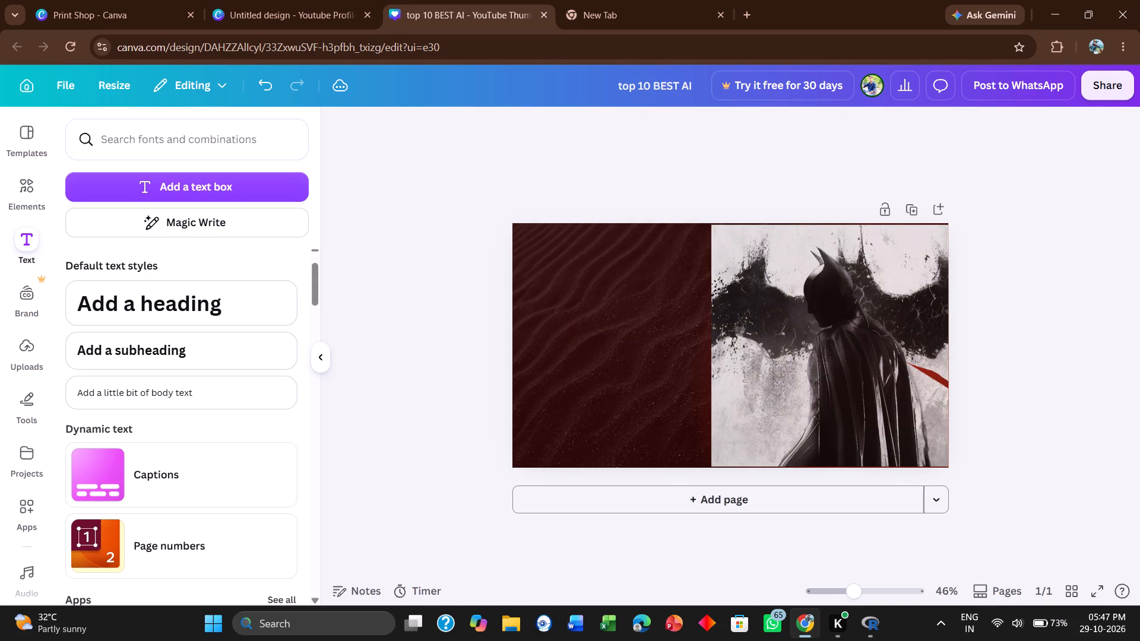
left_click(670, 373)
Add a subheading text box at the page's centre and clear all of its placeholder text.
left_click(223, 348)
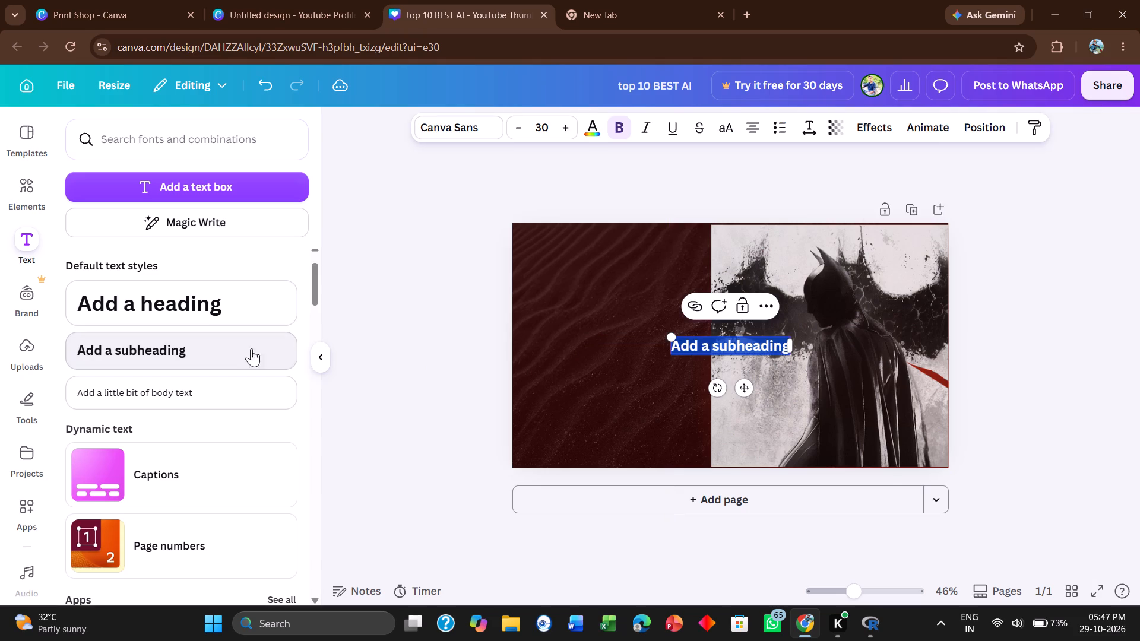
left_click(737, 345)
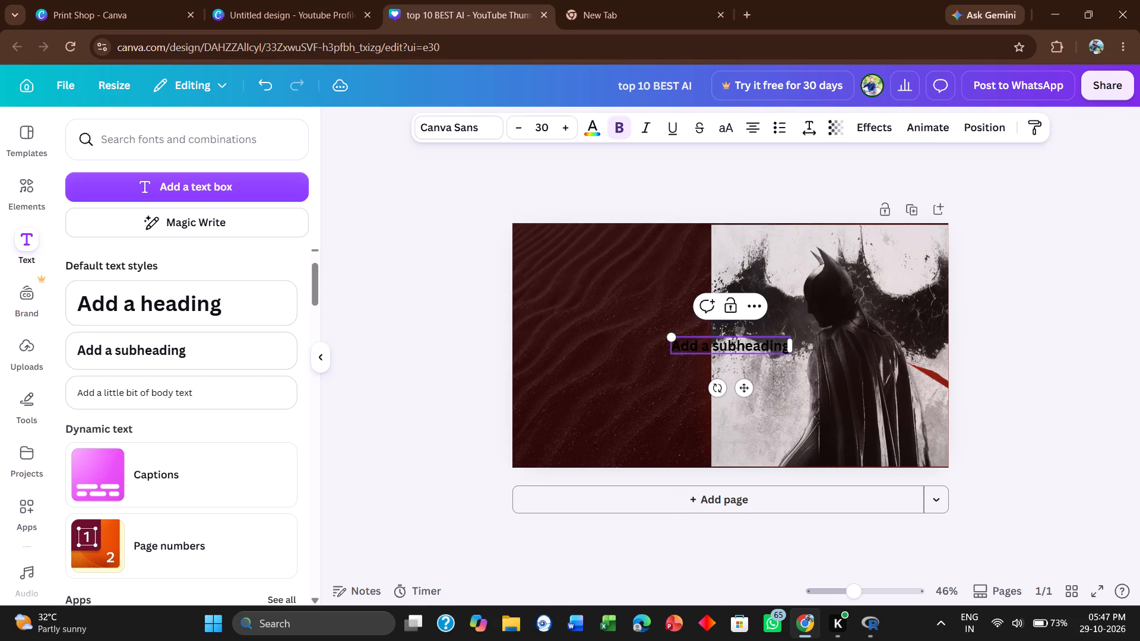
key("BackSpace")
key("BackSpace")
key("BackSpace")
key("BackSpace")
key("BackSpace")
key("BackSpace")
key("BackSpace")
key("BackSpace")
key("BackSpace")
key("BackSpace")
key("BackSpace")
key("BackSpace")
key("BackSpace")
key("BackSpace")
key("BackSpace")
key("BackSpace")
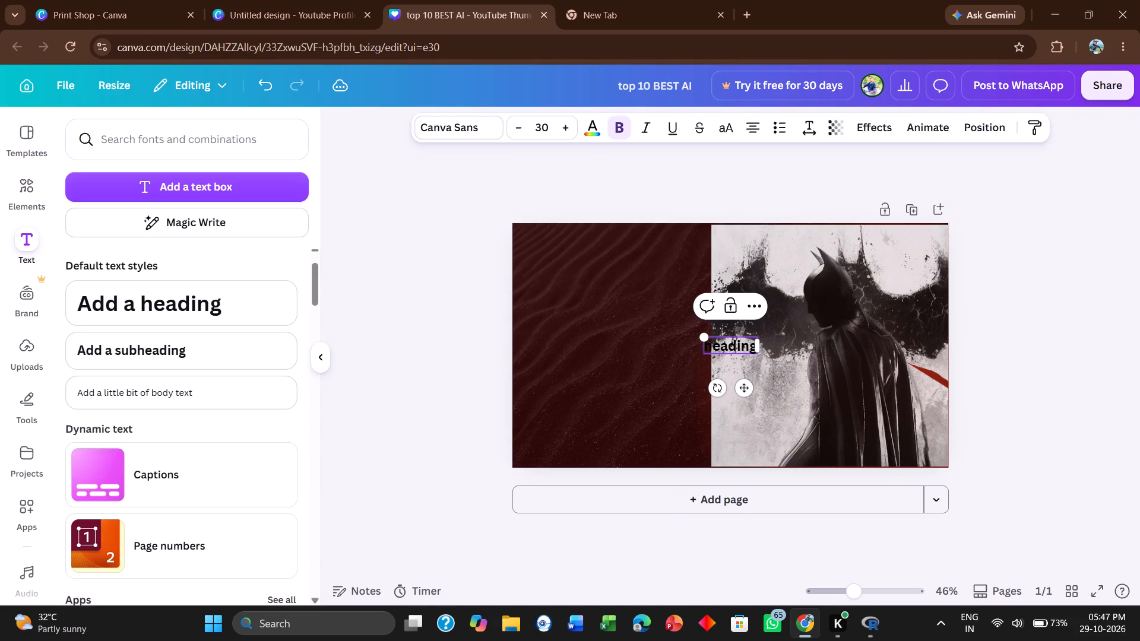
key("BackSpace")
key("Right")
key("Right")
key("Right")
key("Right")
key("Right")
key("Right")
key("Right")
key("BackSpace")
key("BackSpace")
key("BackSpace")
key("BackSpace")
key("BackSpace")
key("BackSpace")
key("BackSpace")
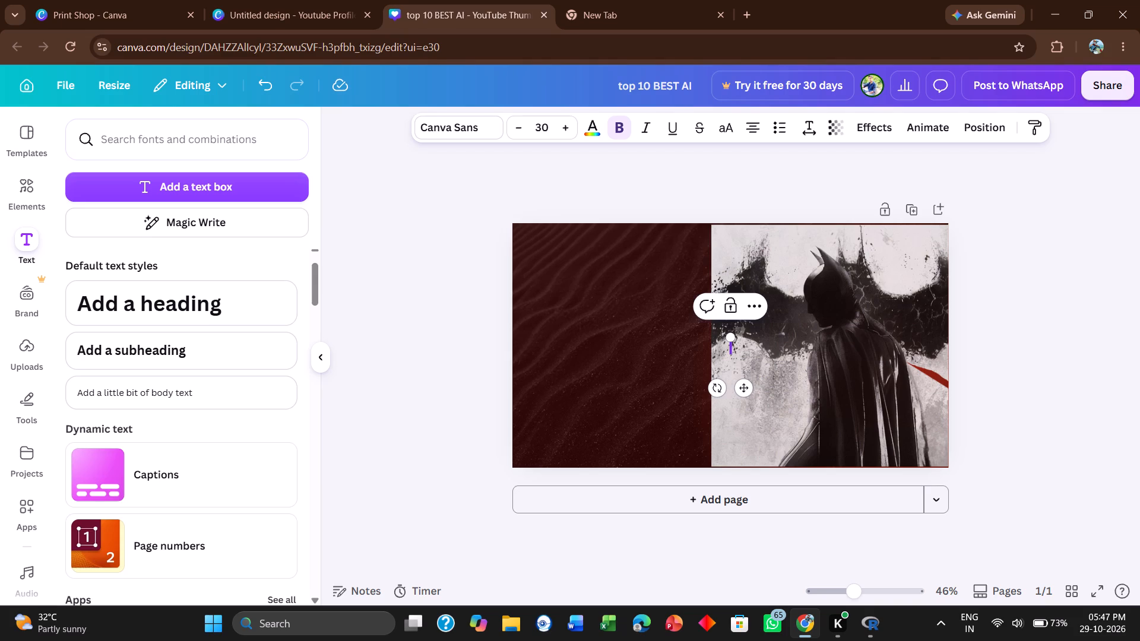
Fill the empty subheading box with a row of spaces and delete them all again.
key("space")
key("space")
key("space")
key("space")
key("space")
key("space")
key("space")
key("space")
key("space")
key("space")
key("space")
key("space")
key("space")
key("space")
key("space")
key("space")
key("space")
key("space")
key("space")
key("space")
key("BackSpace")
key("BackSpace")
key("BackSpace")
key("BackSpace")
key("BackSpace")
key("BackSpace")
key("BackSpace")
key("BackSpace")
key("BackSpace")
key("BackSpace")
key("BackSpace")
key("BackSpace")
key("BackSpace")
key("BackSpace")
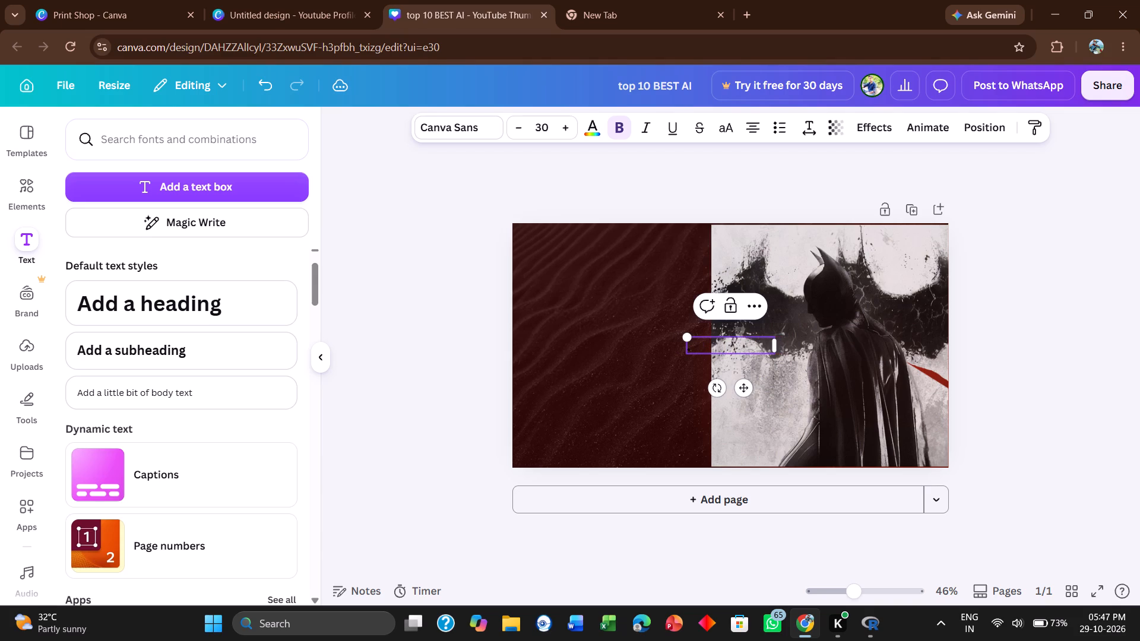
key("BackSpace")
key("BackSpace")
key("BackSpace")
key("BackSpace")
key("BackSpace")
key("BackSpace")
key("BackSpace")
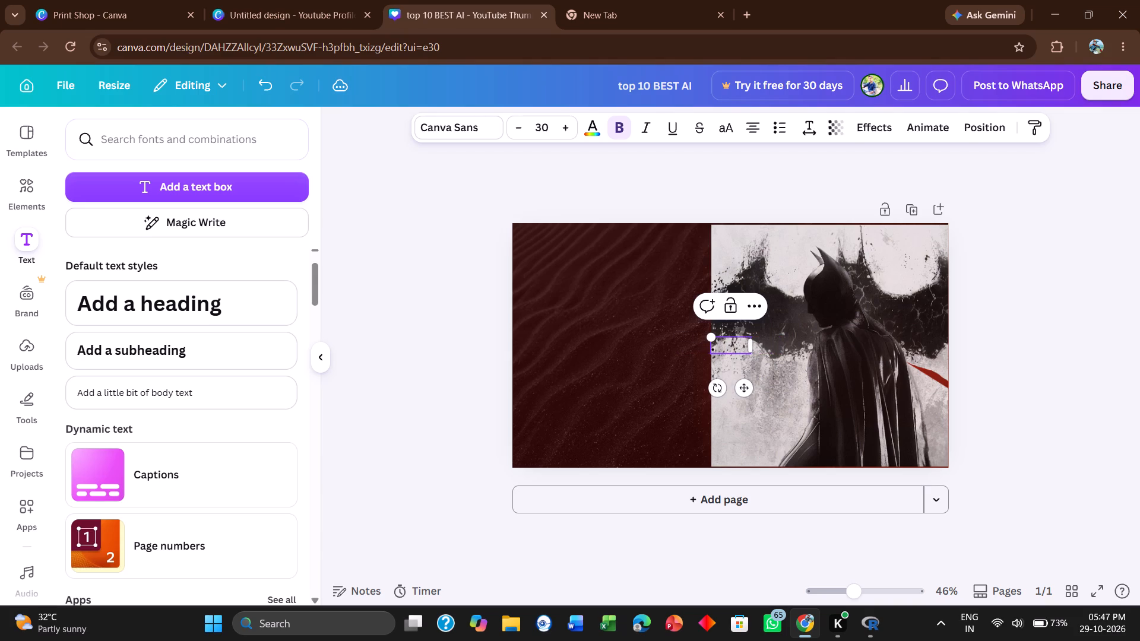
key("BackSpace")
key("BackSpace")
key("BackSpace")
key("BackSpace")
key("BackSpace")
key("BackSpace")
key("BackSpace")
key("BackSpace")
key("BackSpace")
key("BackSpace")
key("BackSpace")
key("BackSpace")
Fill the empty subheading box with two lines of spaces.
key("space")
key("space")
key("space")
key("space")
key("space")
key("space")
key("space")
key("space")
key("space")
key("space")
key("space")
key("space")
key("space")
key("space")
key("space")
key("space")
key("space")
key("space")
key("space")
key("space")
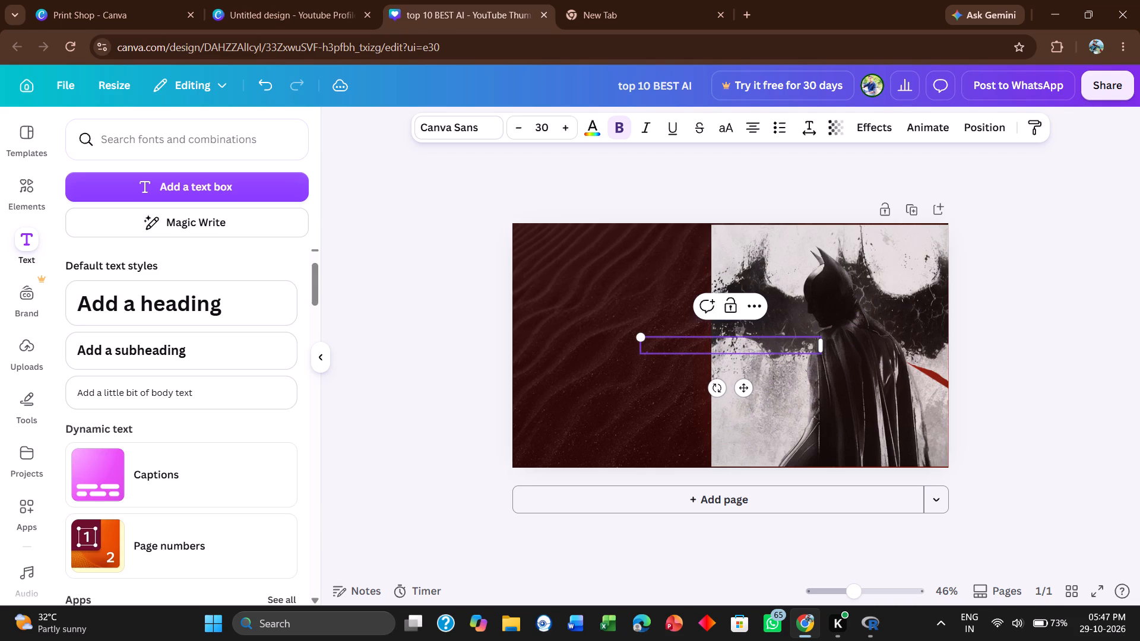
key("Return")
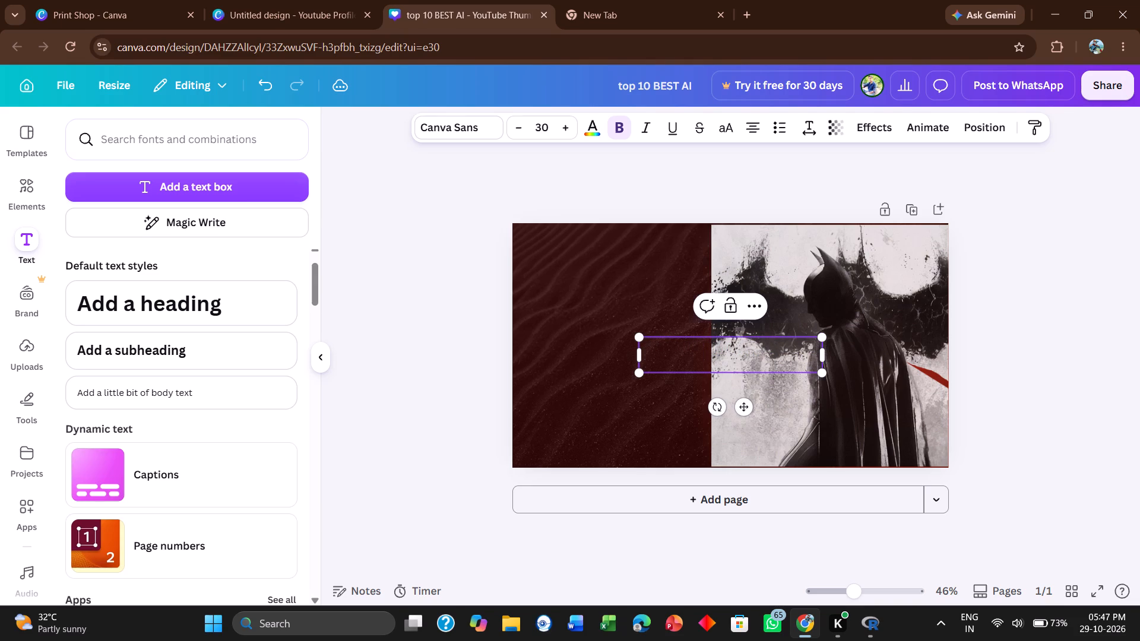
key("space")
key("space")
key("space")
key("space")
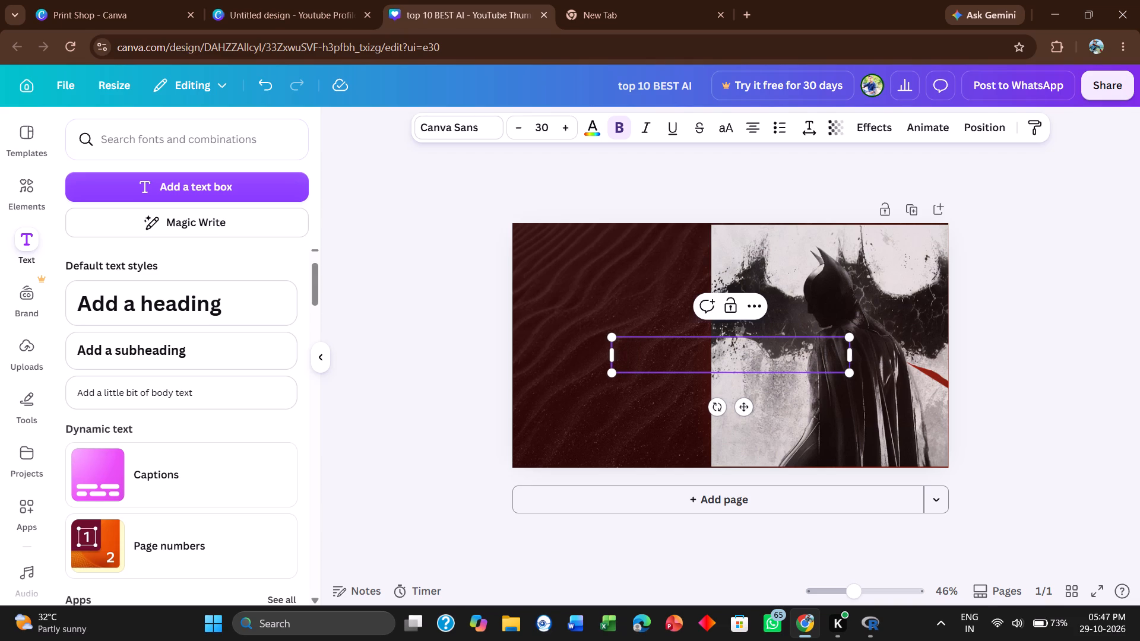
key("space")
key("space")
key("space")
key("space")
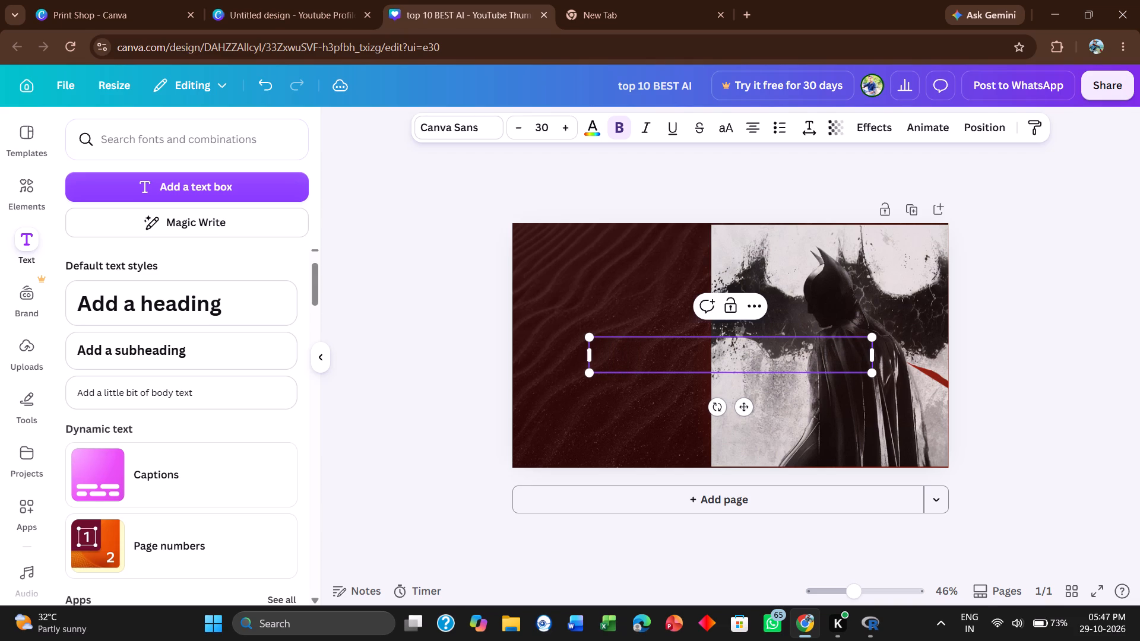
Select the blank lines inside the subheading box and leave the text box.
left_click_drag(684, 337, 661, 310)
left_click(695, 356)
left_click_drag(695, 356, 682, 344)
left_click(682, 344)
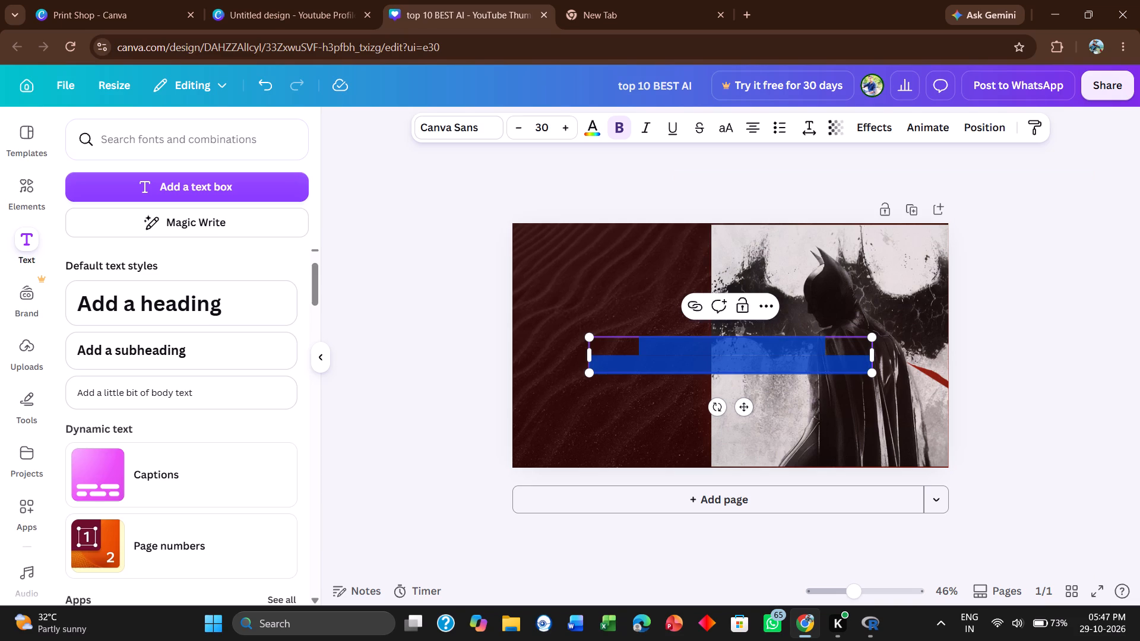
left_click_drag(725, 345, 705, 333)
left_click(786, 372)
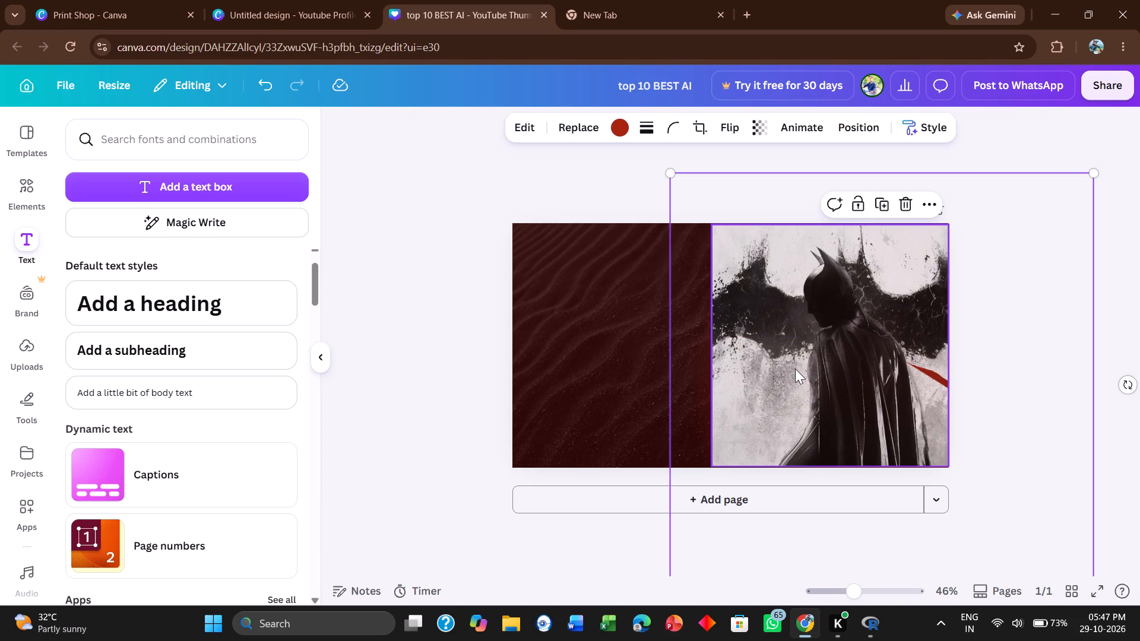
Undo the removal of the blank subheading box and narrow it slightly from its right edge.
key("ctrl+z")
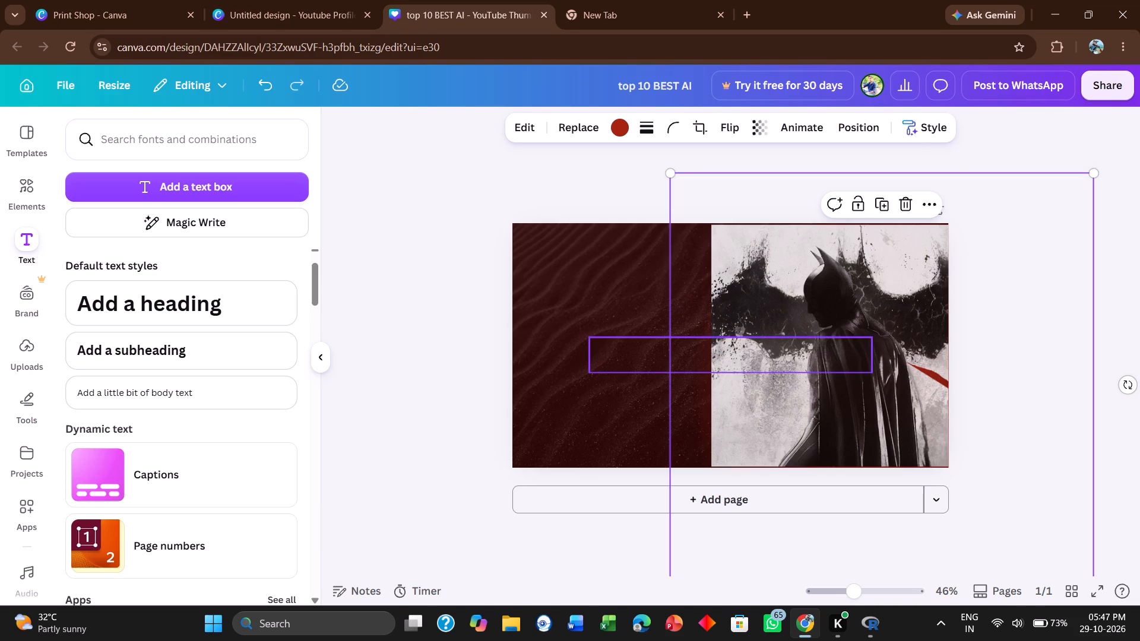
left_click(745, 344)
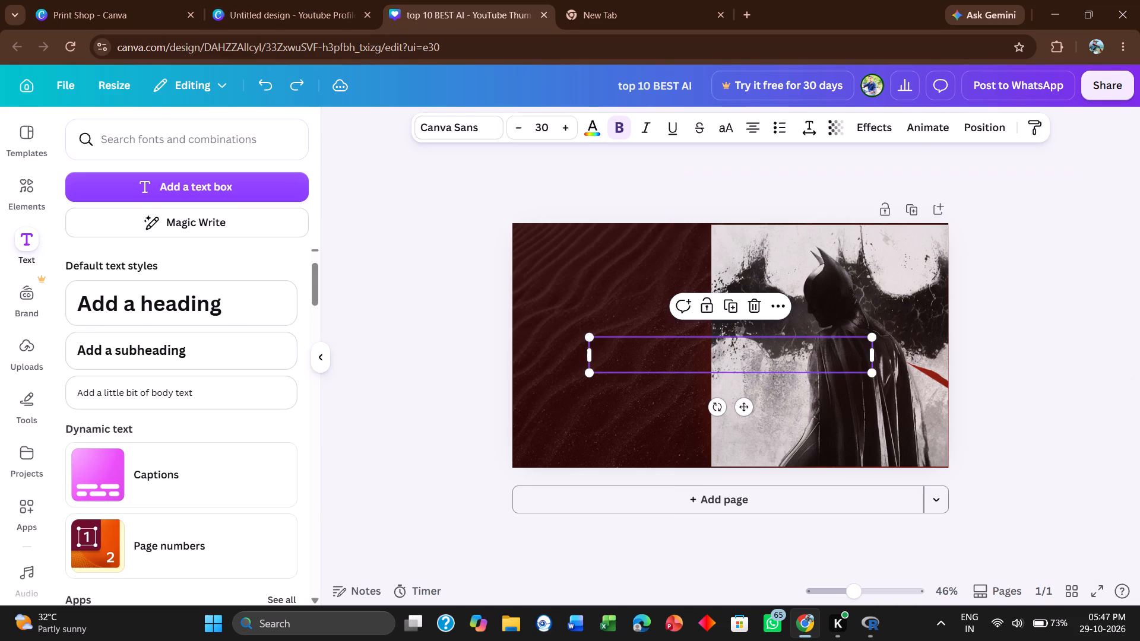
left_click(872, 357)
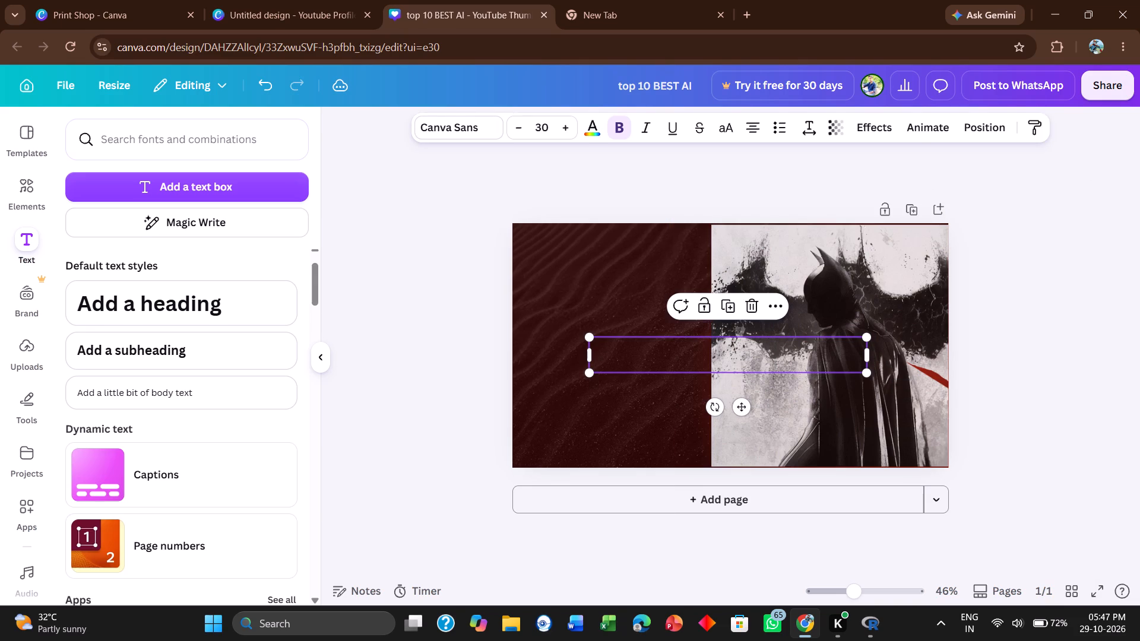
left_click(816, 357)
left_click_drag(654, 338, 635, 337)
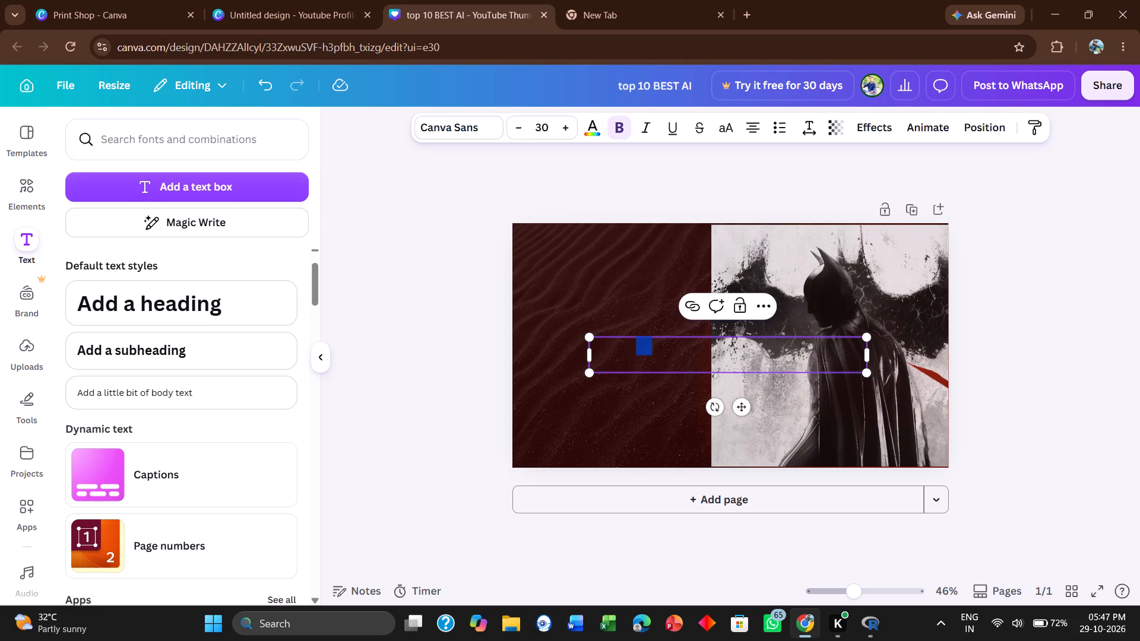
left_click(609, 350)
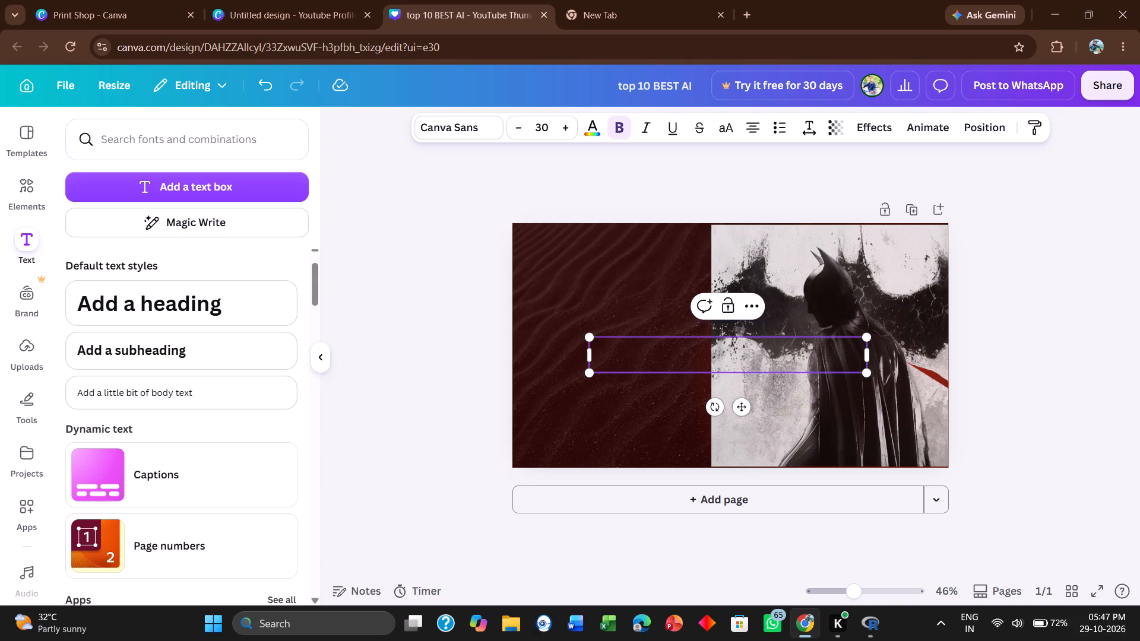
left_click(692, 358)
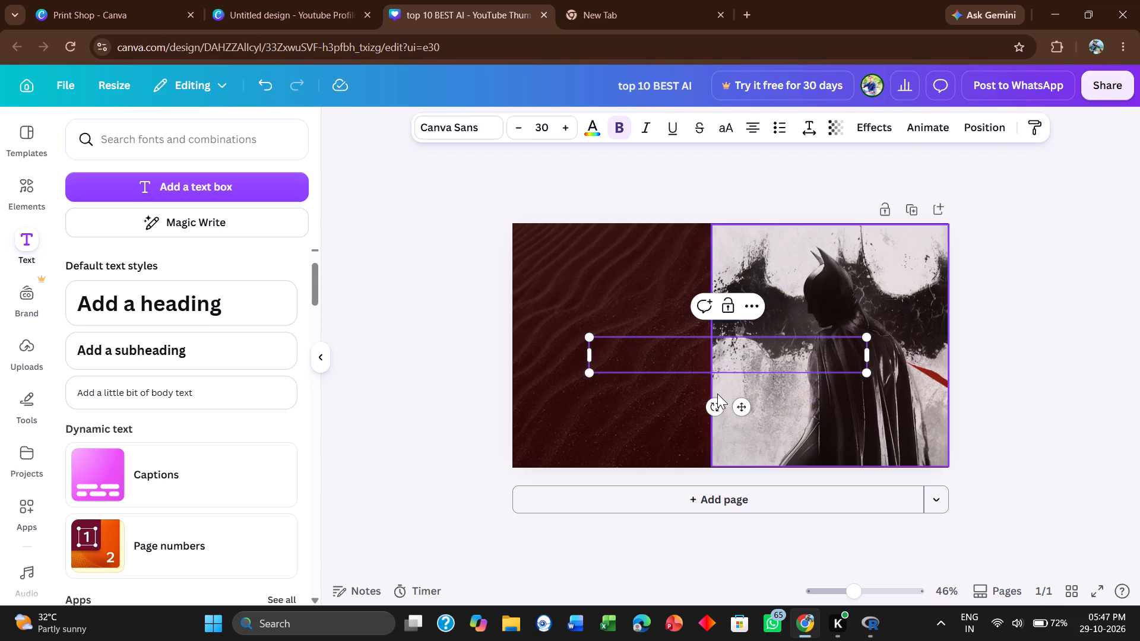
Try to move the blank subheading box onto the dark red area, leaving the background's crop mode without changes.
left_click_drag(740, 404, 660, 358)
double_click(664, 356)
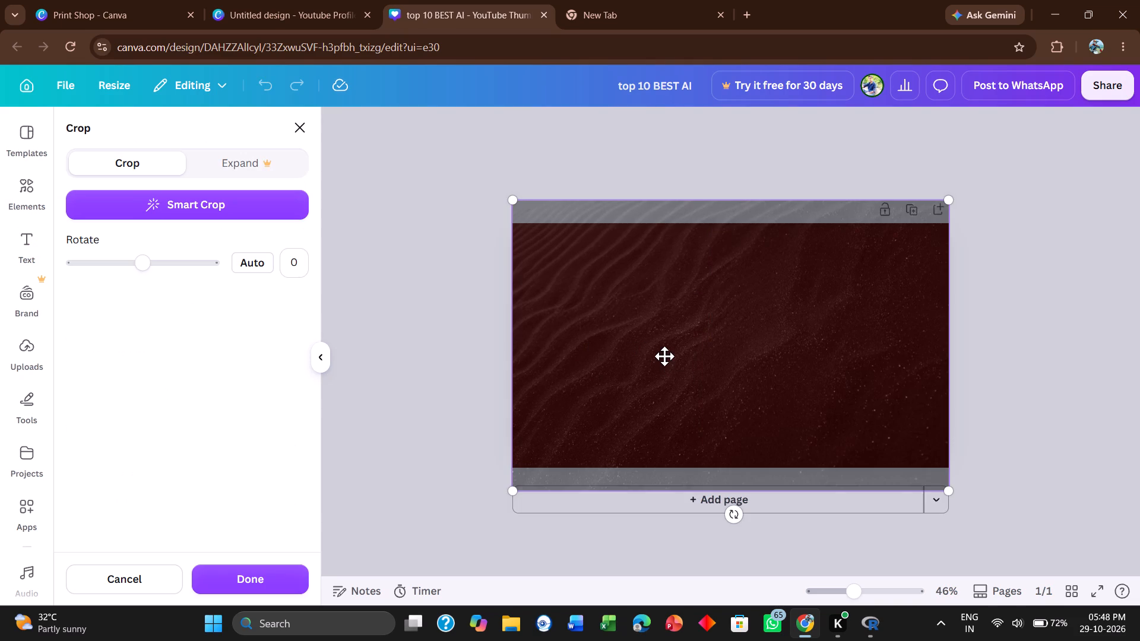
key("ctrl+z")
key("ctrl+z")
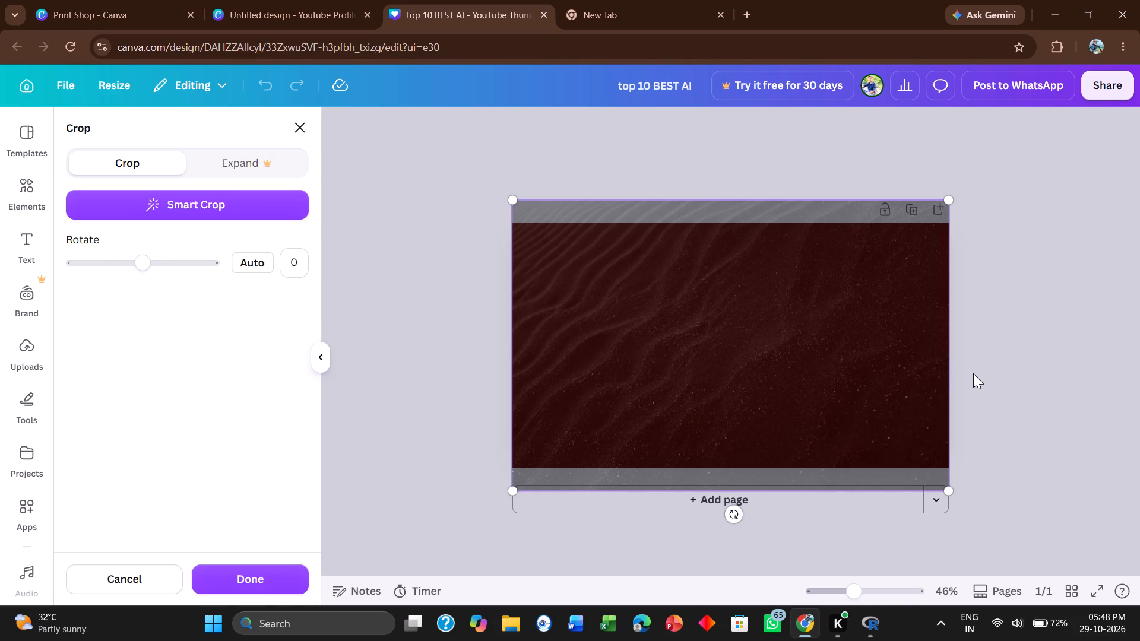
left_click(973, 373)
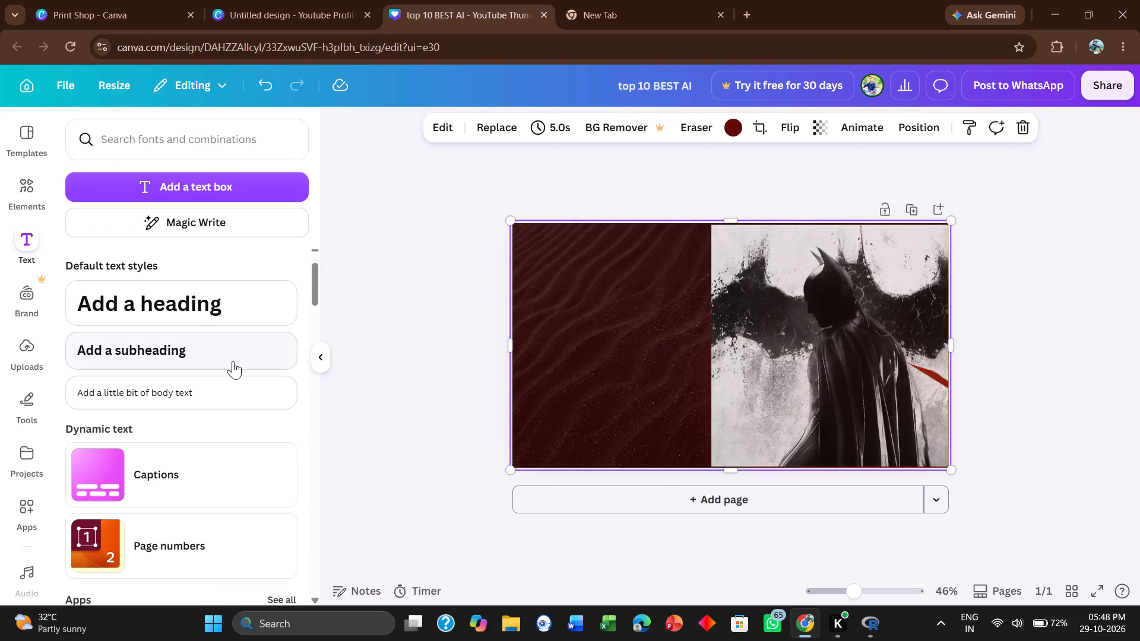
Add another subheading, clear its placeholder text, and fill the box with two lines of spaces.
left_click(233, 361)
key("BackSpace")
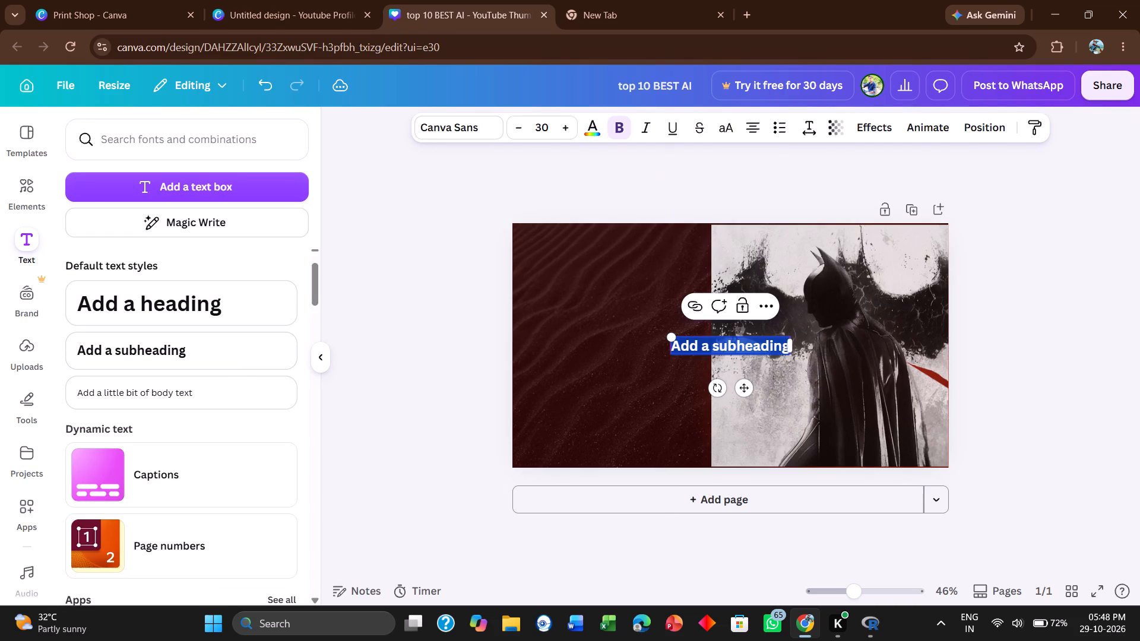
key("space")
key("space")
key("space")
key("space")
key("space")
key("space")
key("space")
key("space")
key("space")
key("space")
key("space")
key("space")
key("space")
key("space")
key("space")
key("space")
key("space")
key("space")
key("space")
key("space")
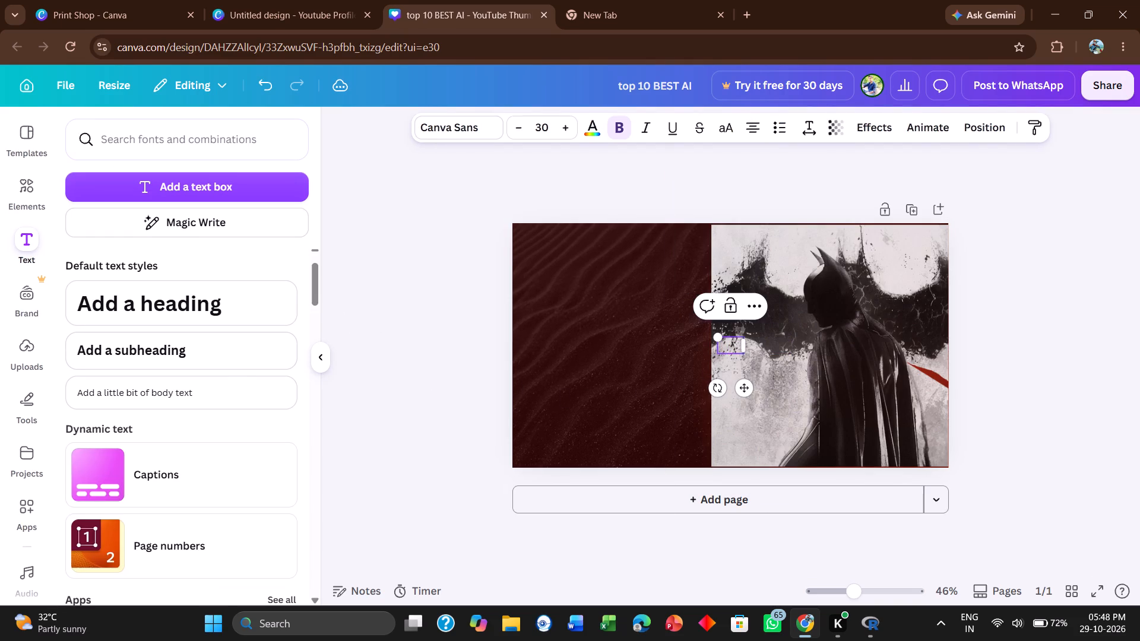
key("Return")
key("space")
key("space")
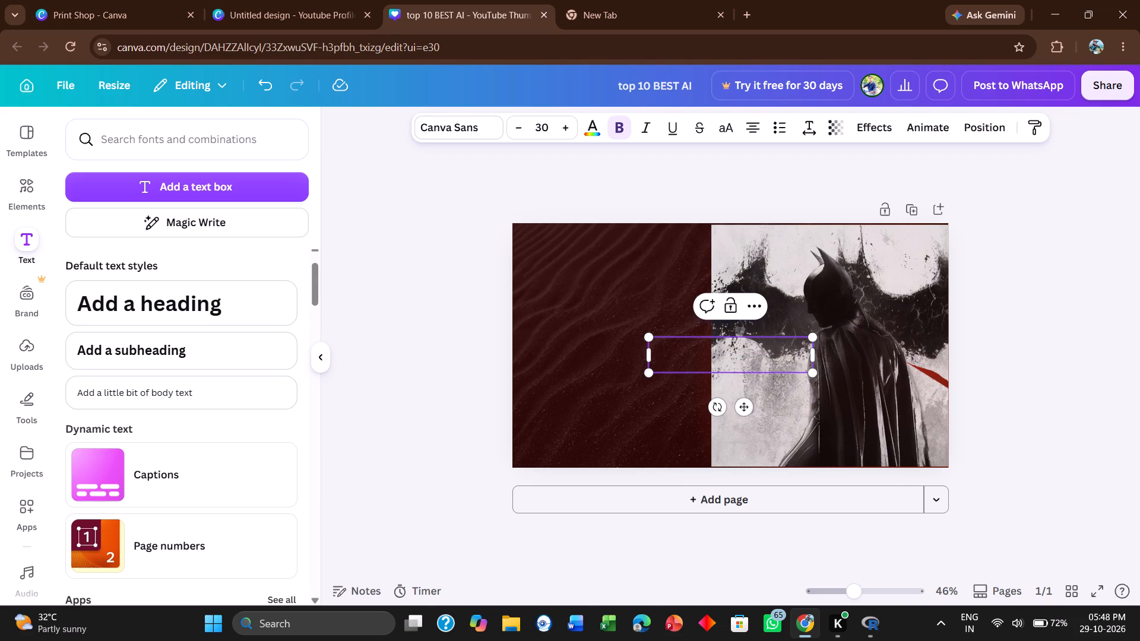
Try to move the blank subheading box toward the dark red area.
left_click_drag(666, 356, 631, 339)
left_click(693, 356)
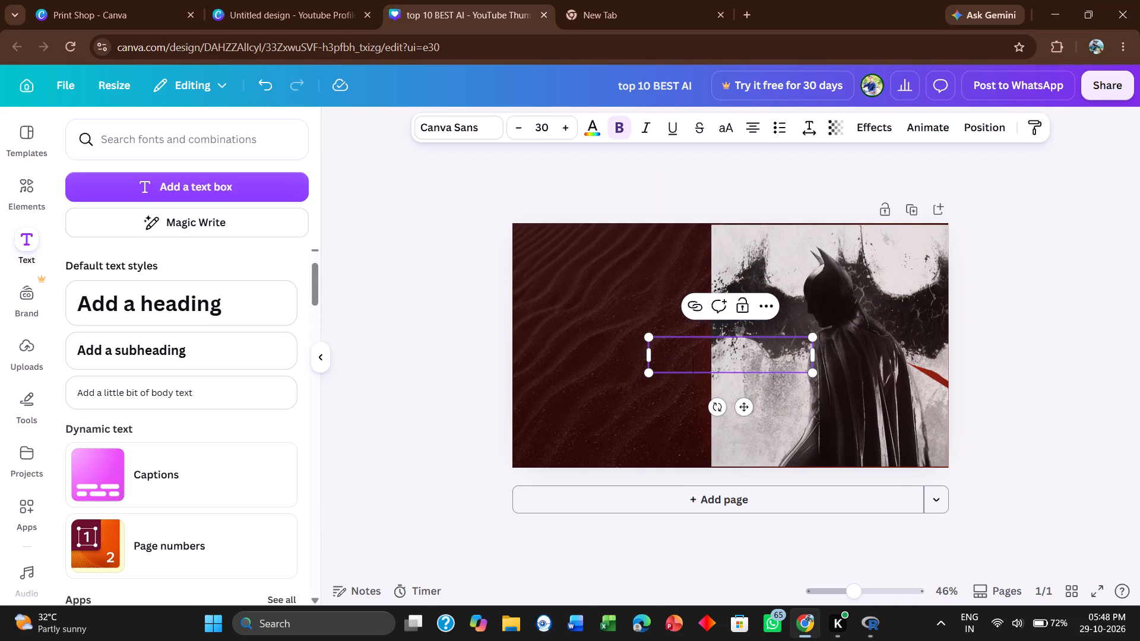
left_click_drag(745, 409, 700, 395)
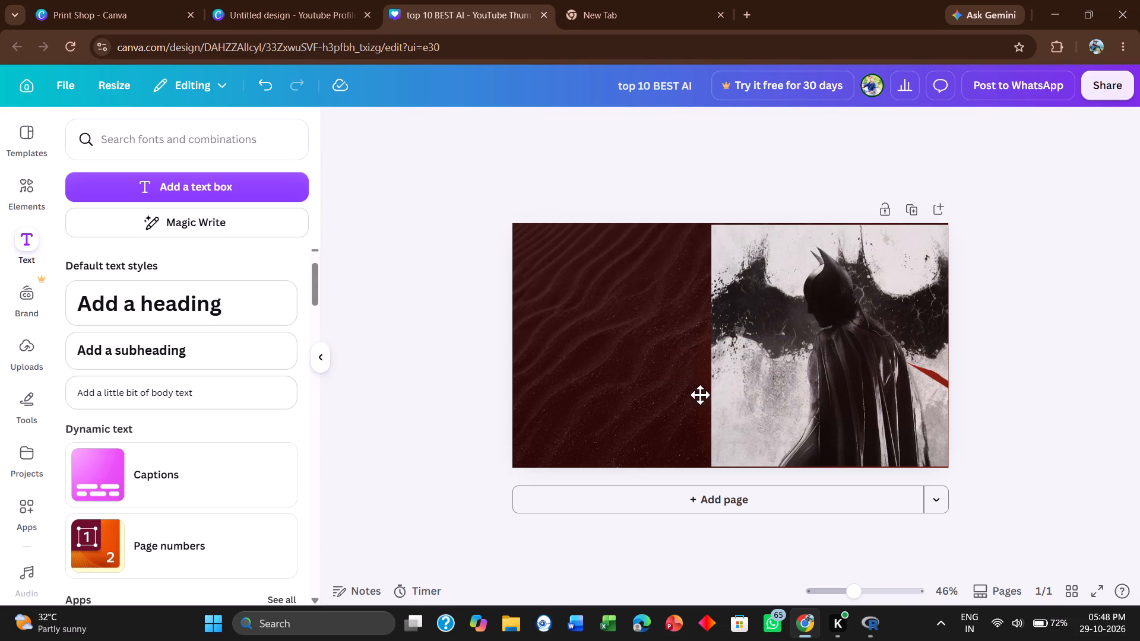
Move the Batman image farther right so its right part runs off the page and more dark red background is uncovered.
left_click_drag(700, 395, 783, 402)
left_click_drag(749, 387, 558, 386)
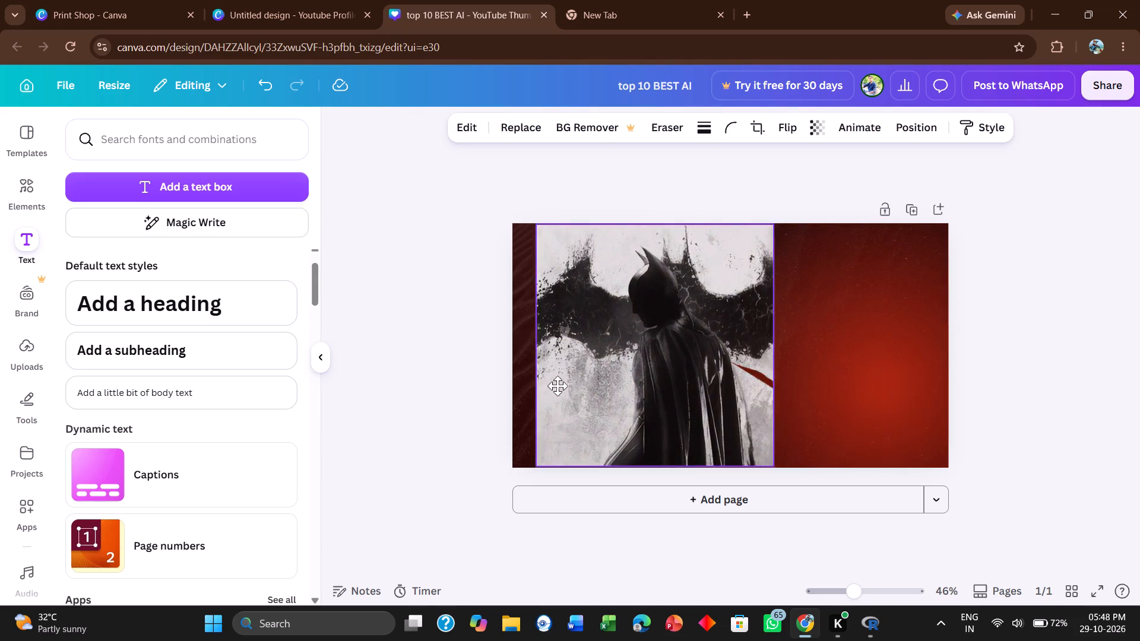
left_click_drag(558, 386, 832, 384)
left_click(689, 390)
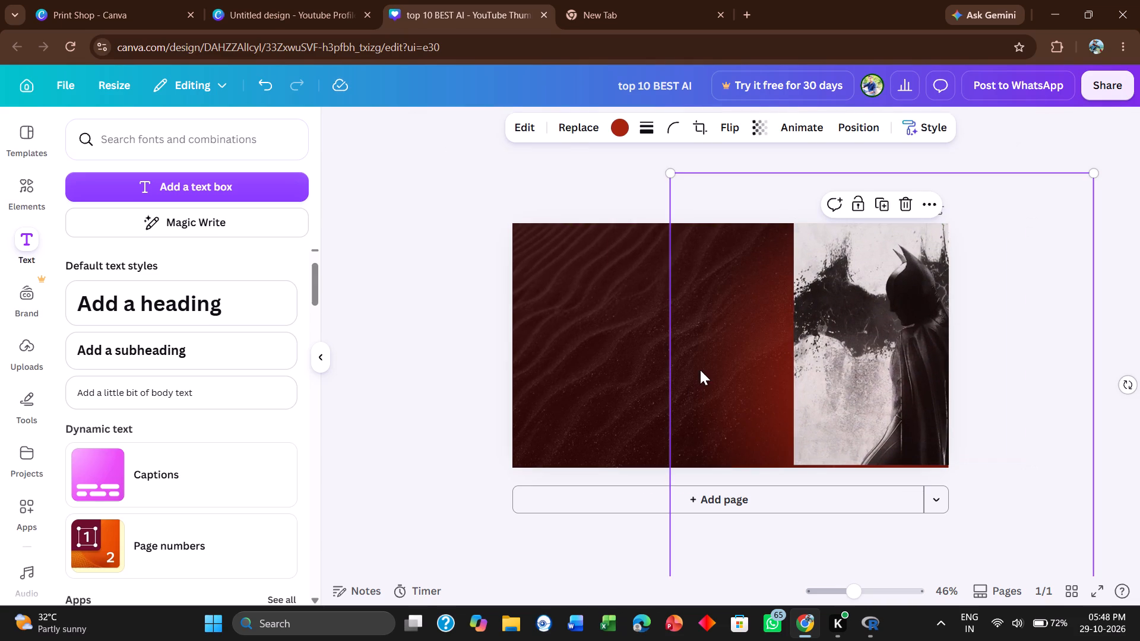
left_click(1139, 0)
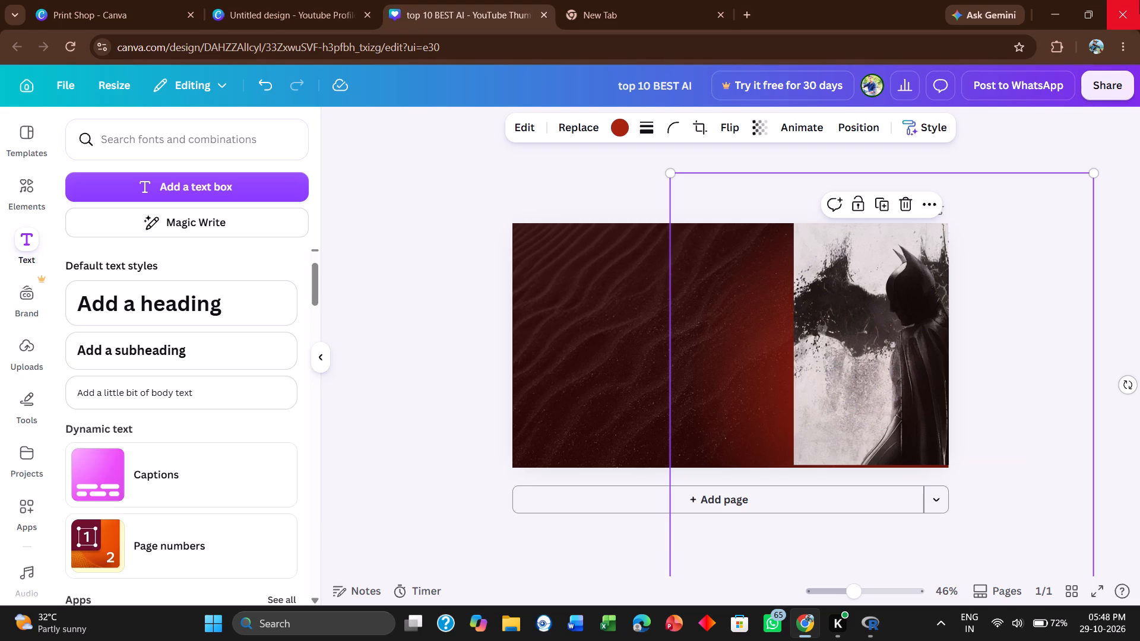